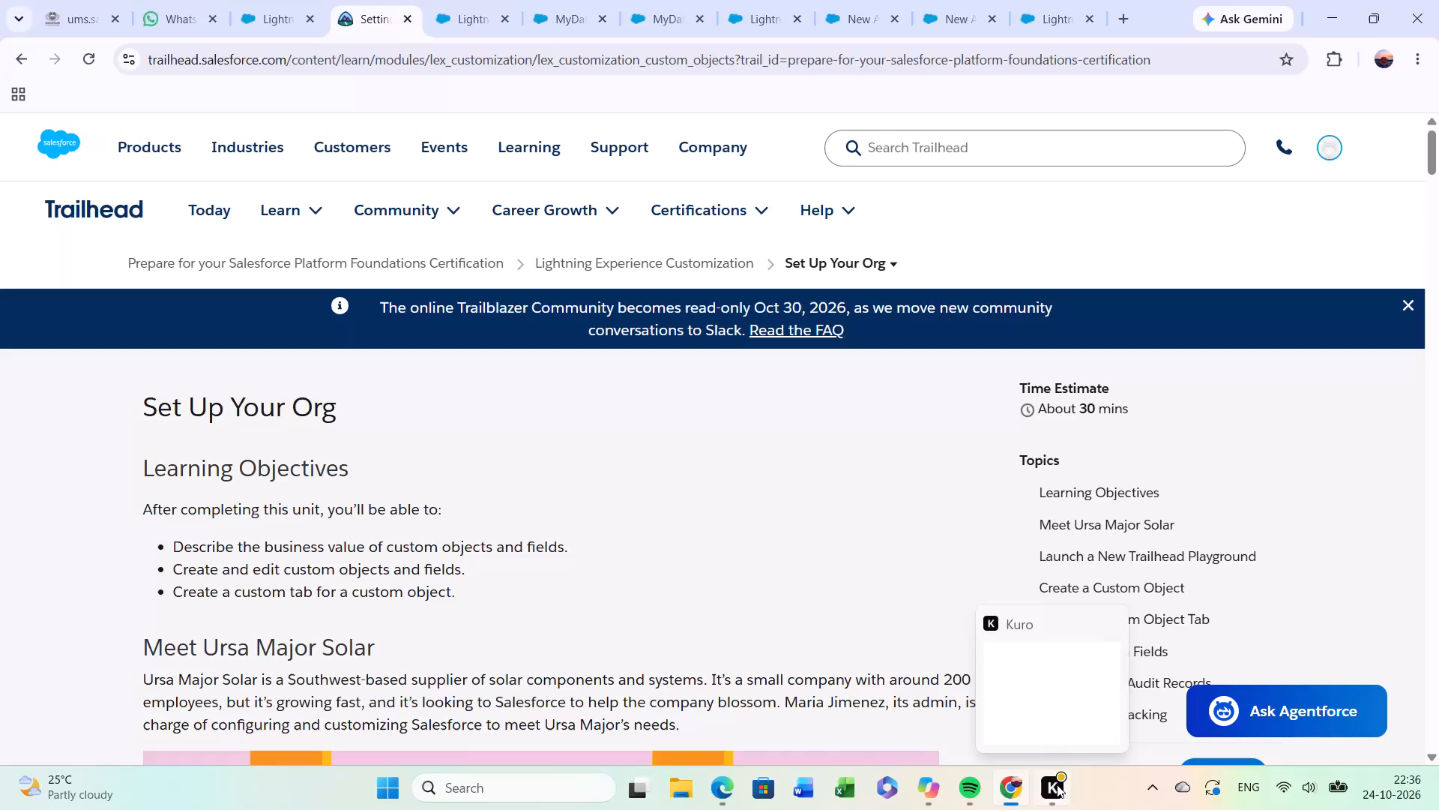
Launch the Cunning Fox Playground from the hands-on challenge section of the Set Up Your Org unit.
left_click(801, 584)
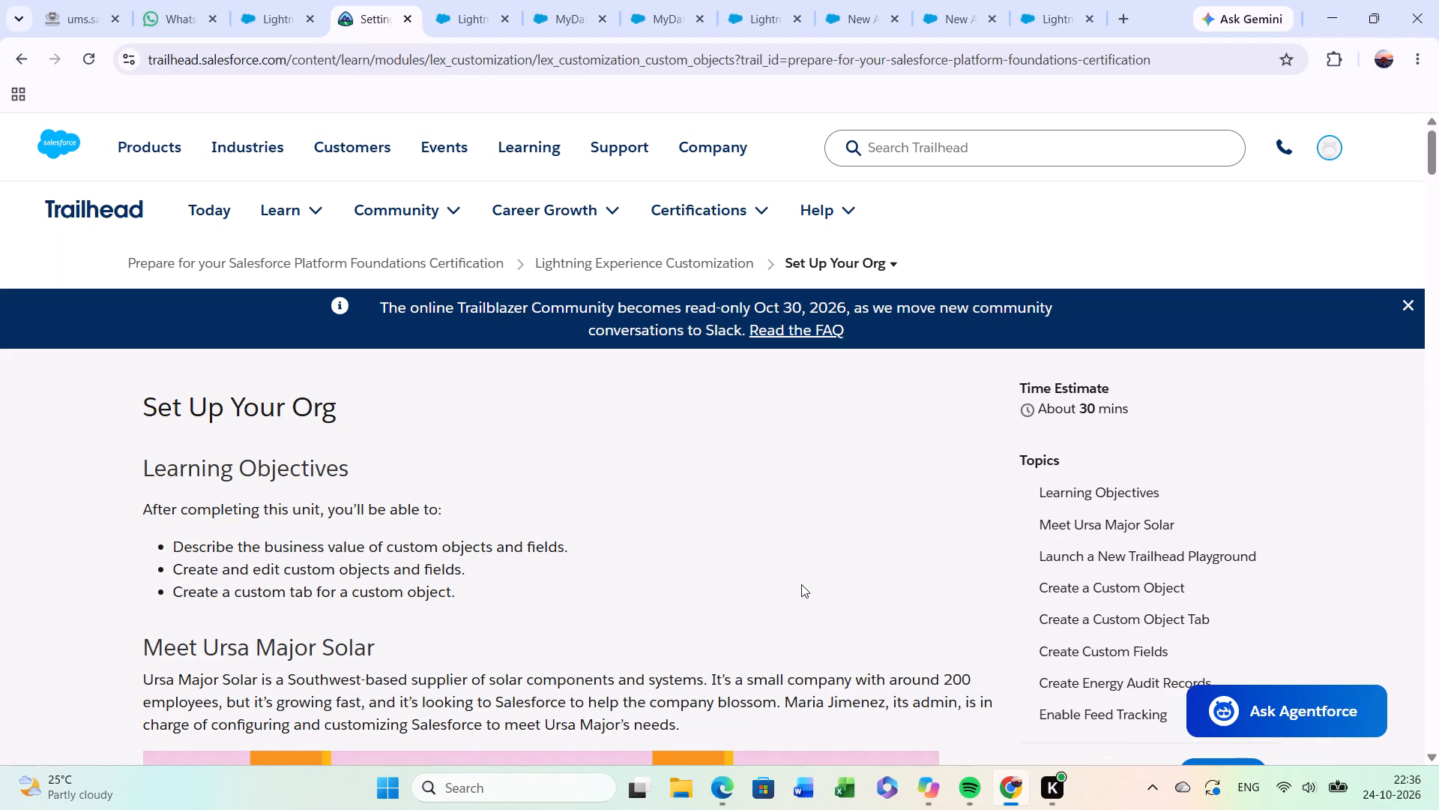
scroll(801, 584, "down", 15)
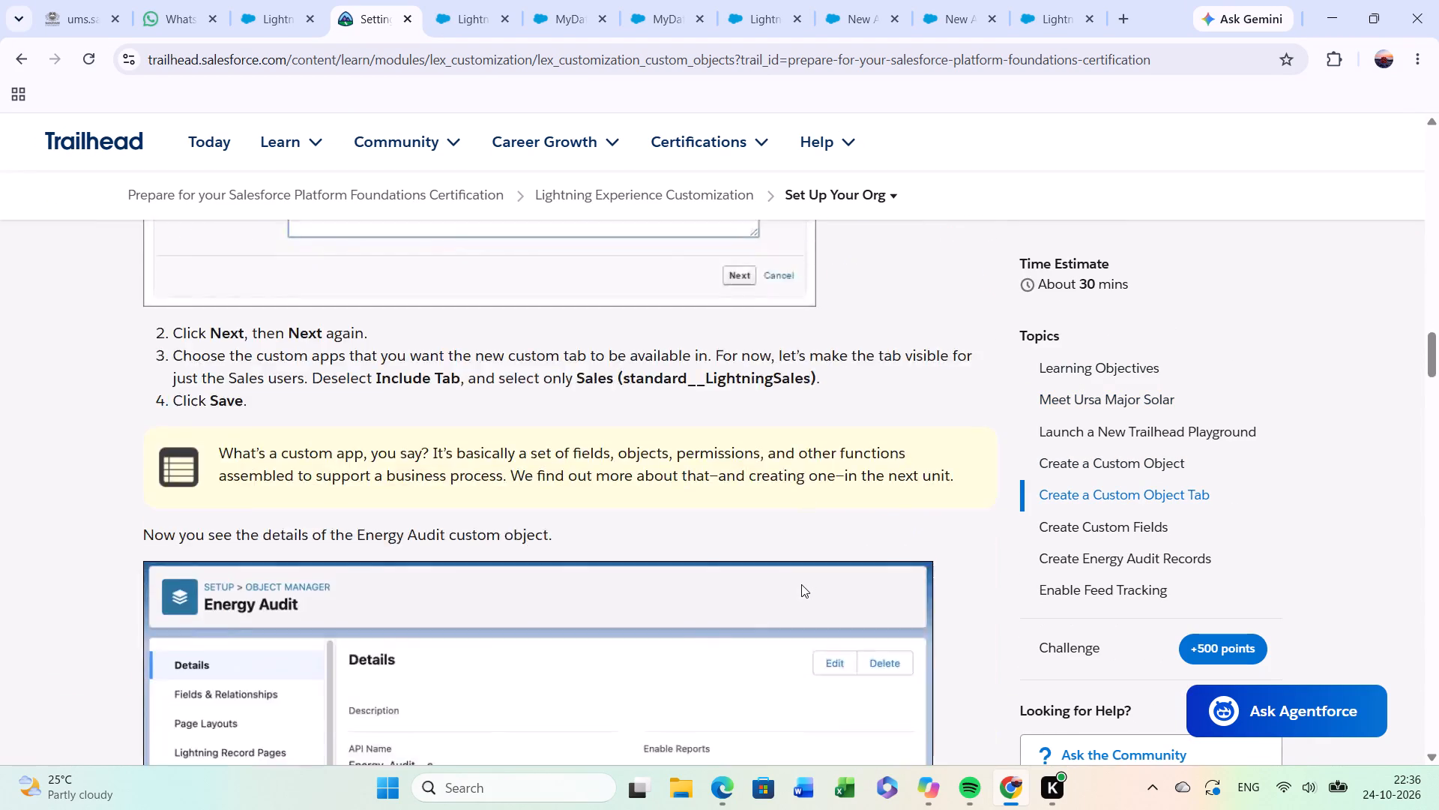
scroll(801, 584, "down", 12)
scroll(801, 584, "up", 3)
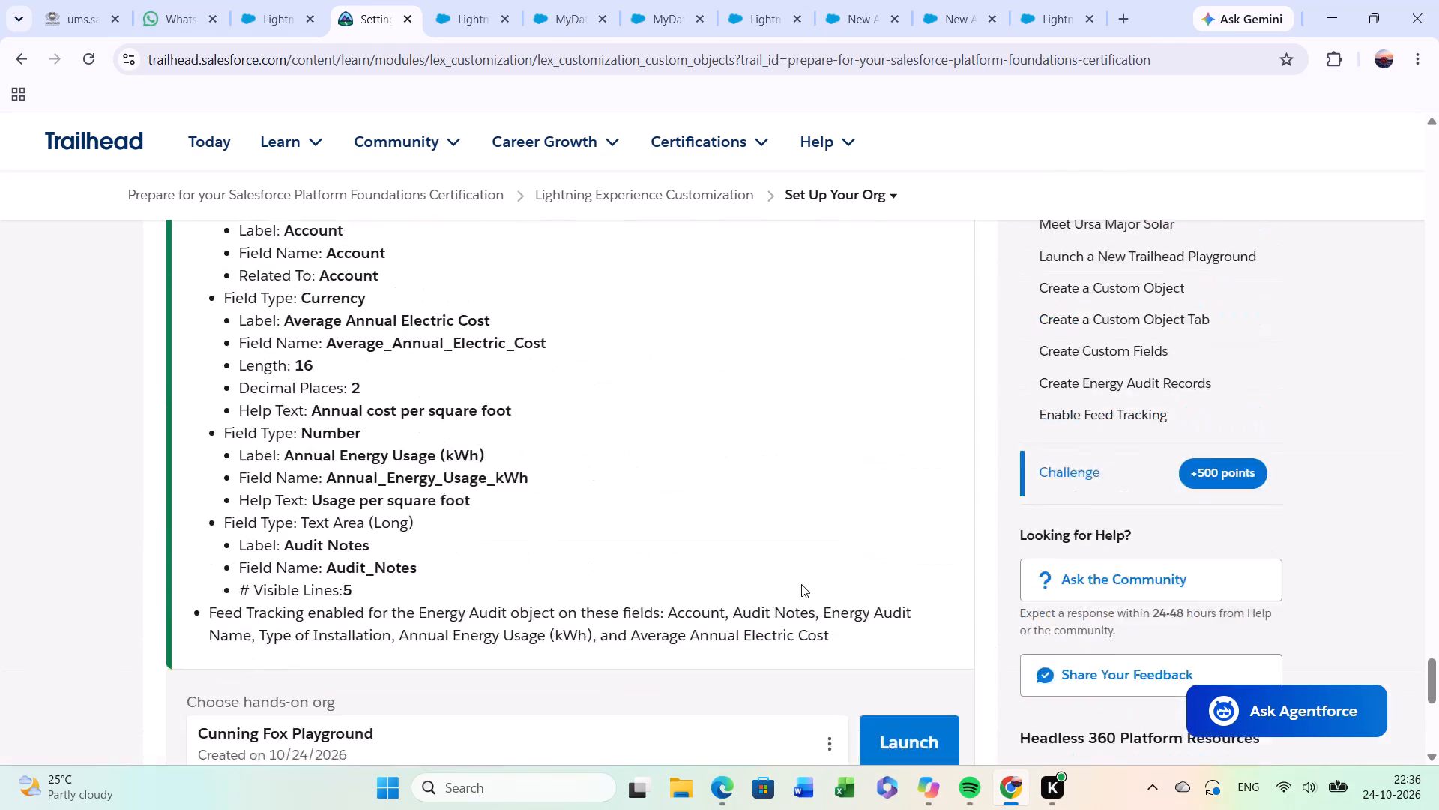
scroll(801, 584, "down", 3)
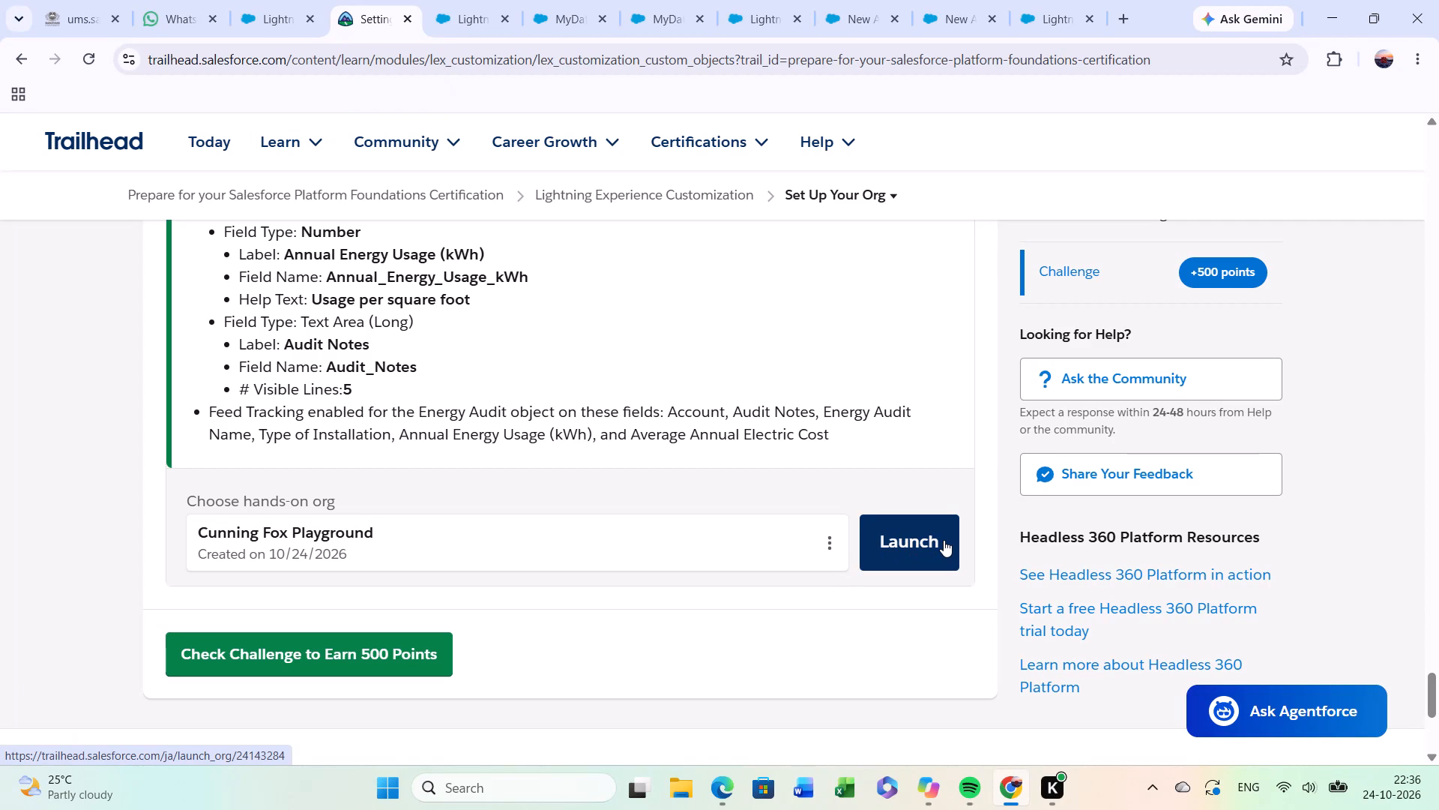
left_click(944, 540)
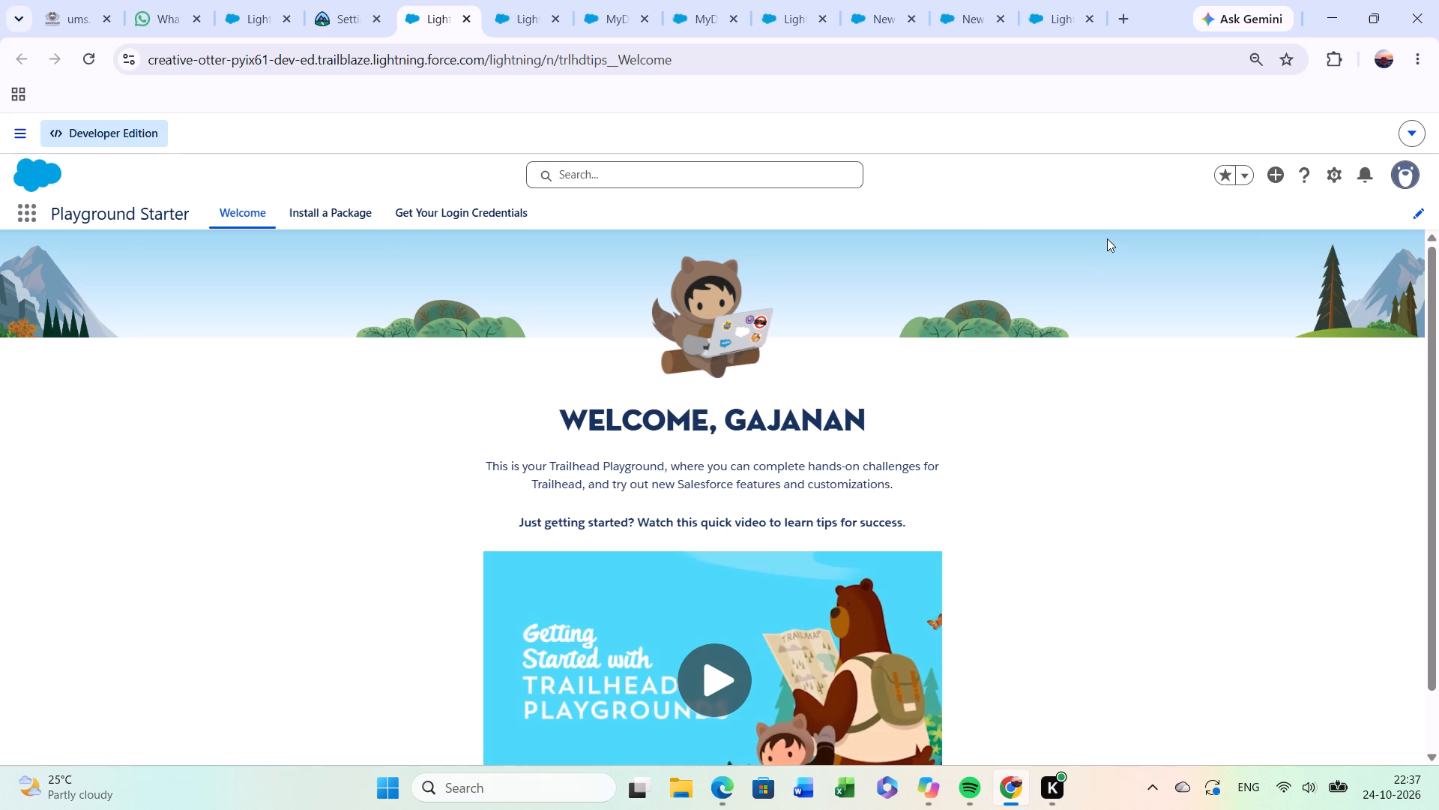
Close all the open playground, MyData and other Lightning tabs that follow the Trailhead unit's tab.
left_click(1097, 19)
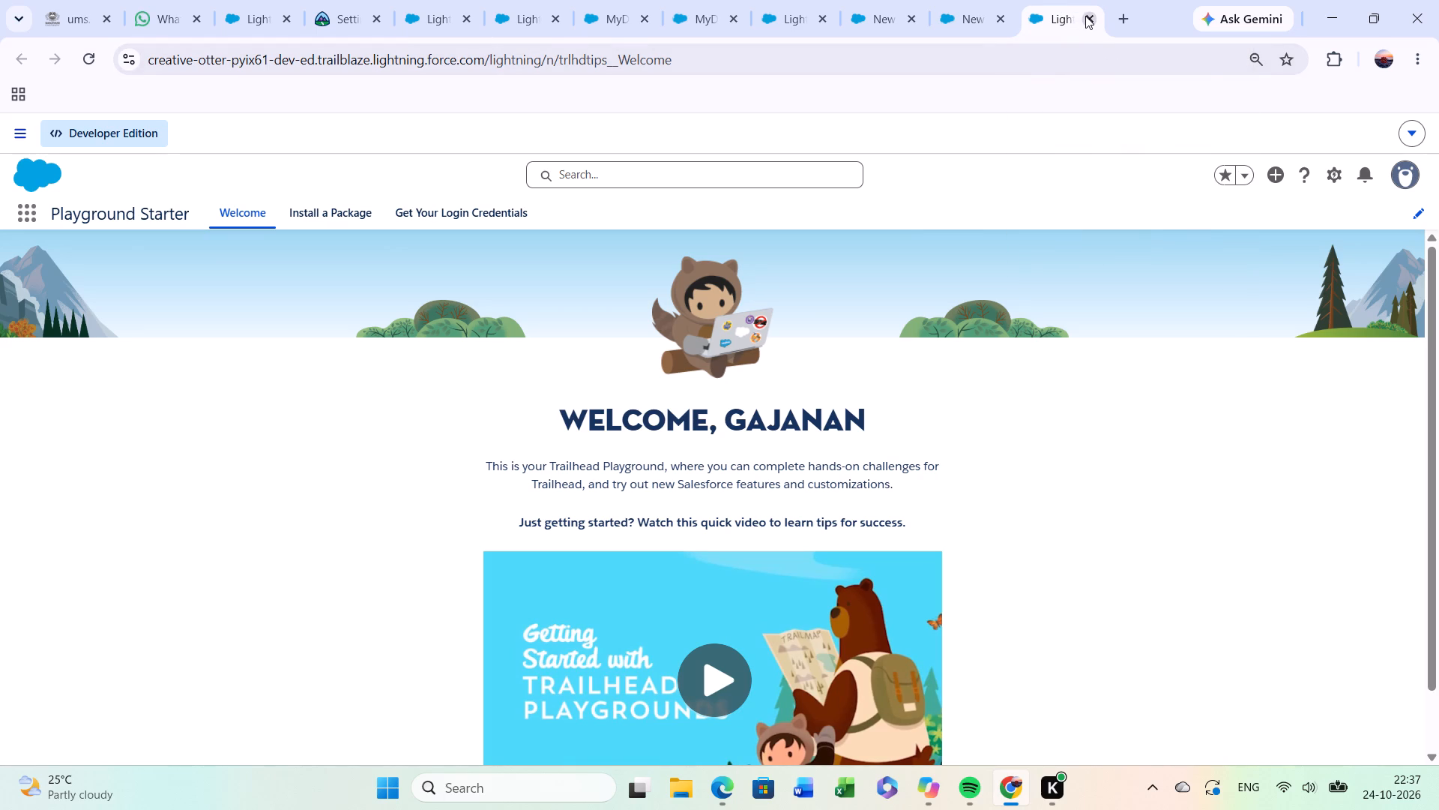
left_click(1085, 16)
left_click(1087, 17)
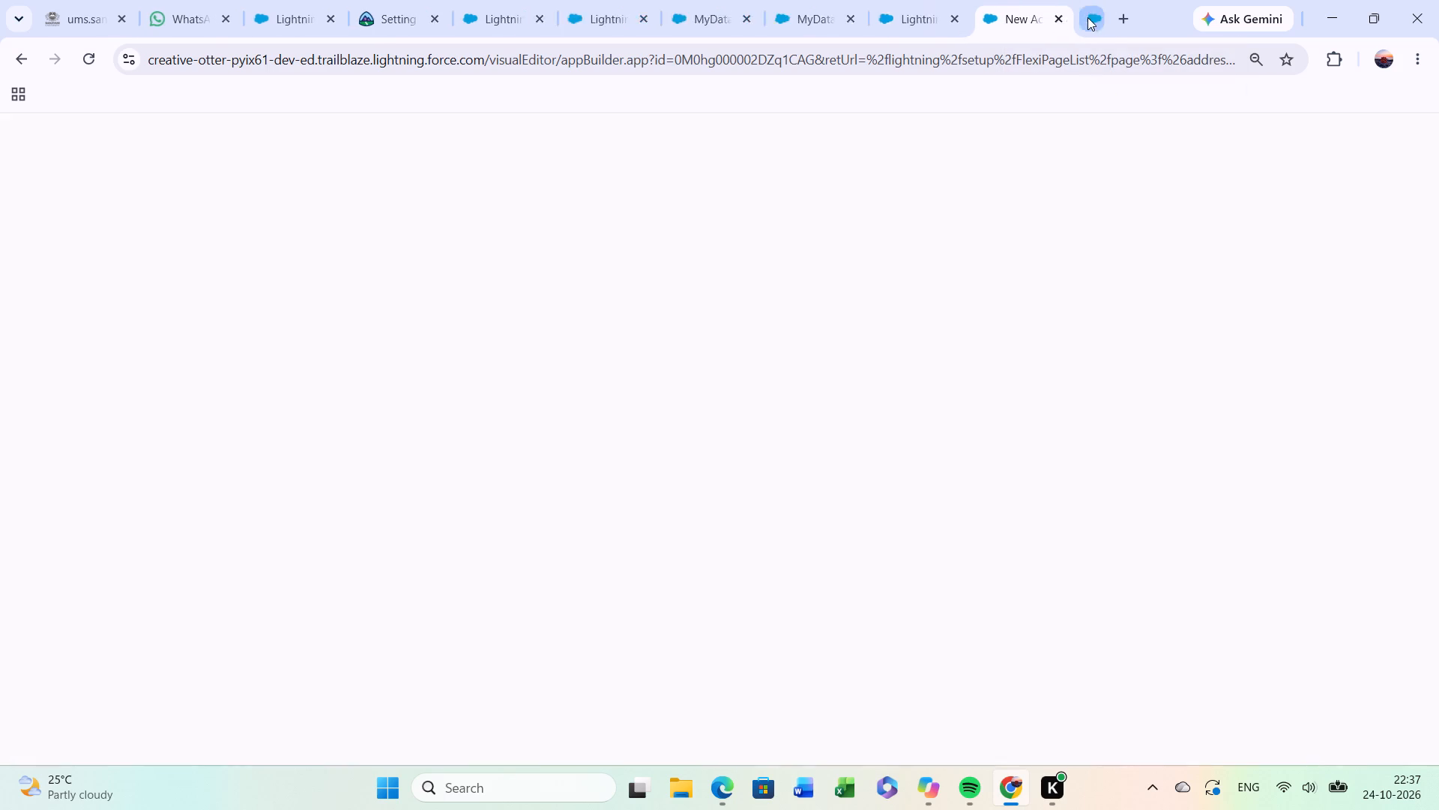
left_click(1089, 16)
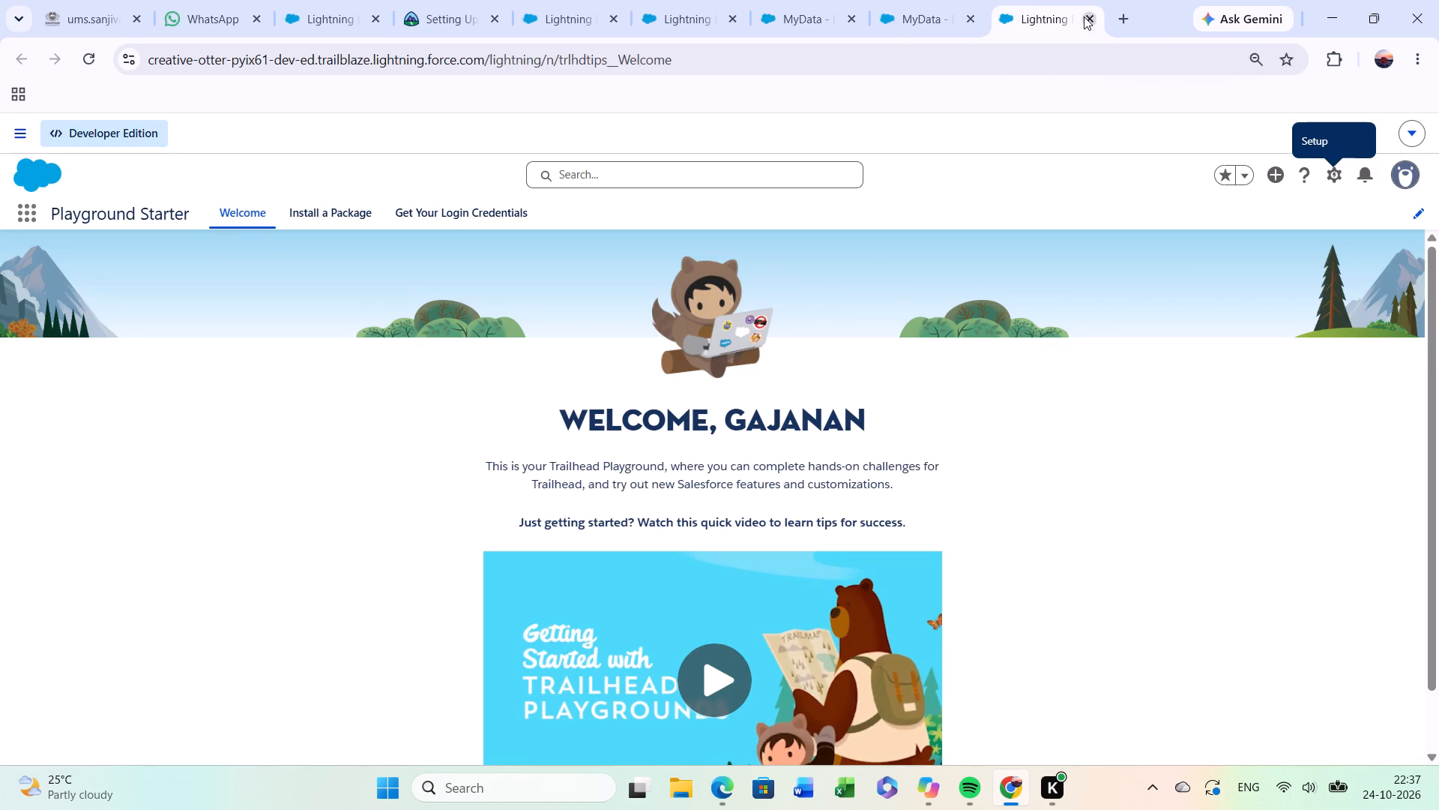
left_click(1084, 16)
left_click(1089, 18)
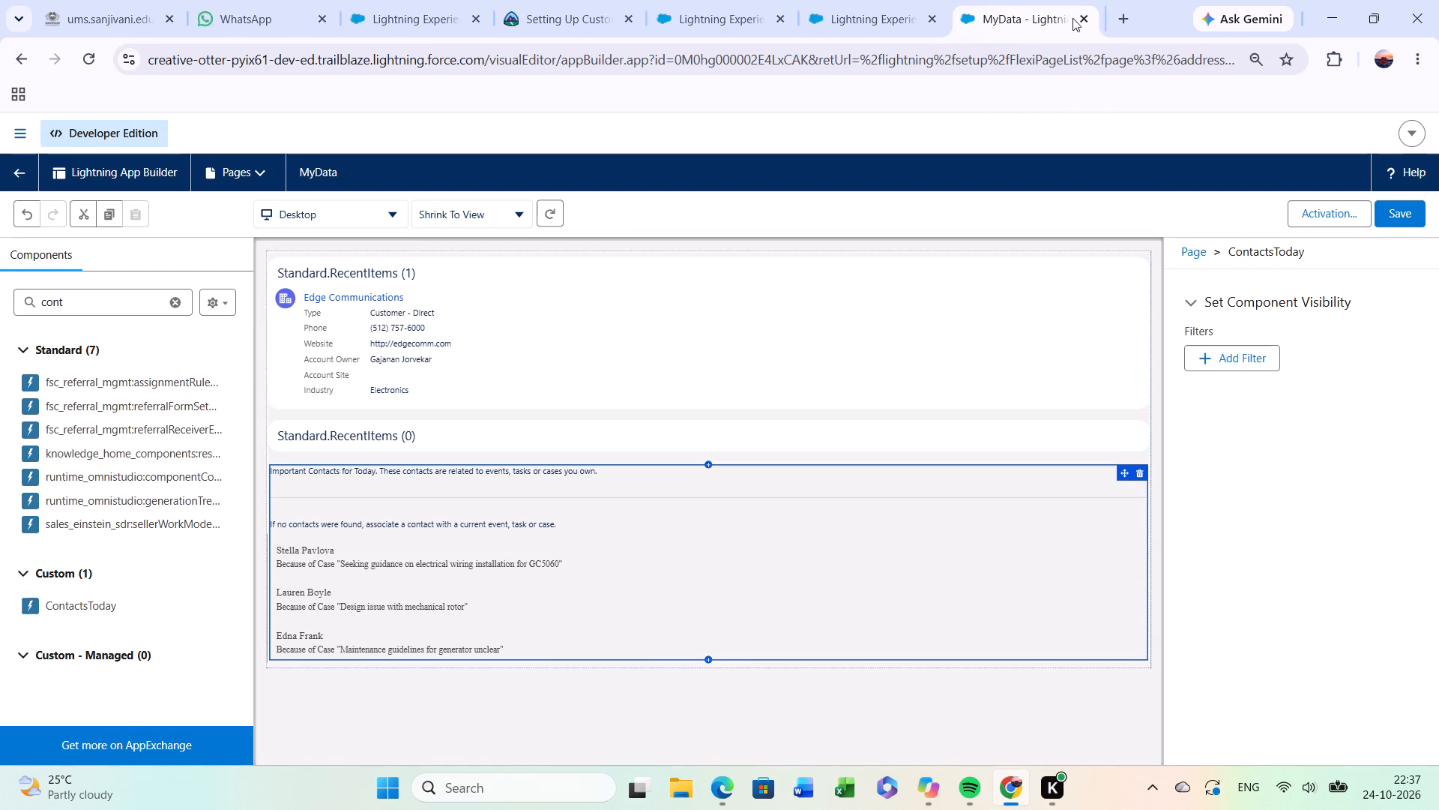
left_click(1086, 17)
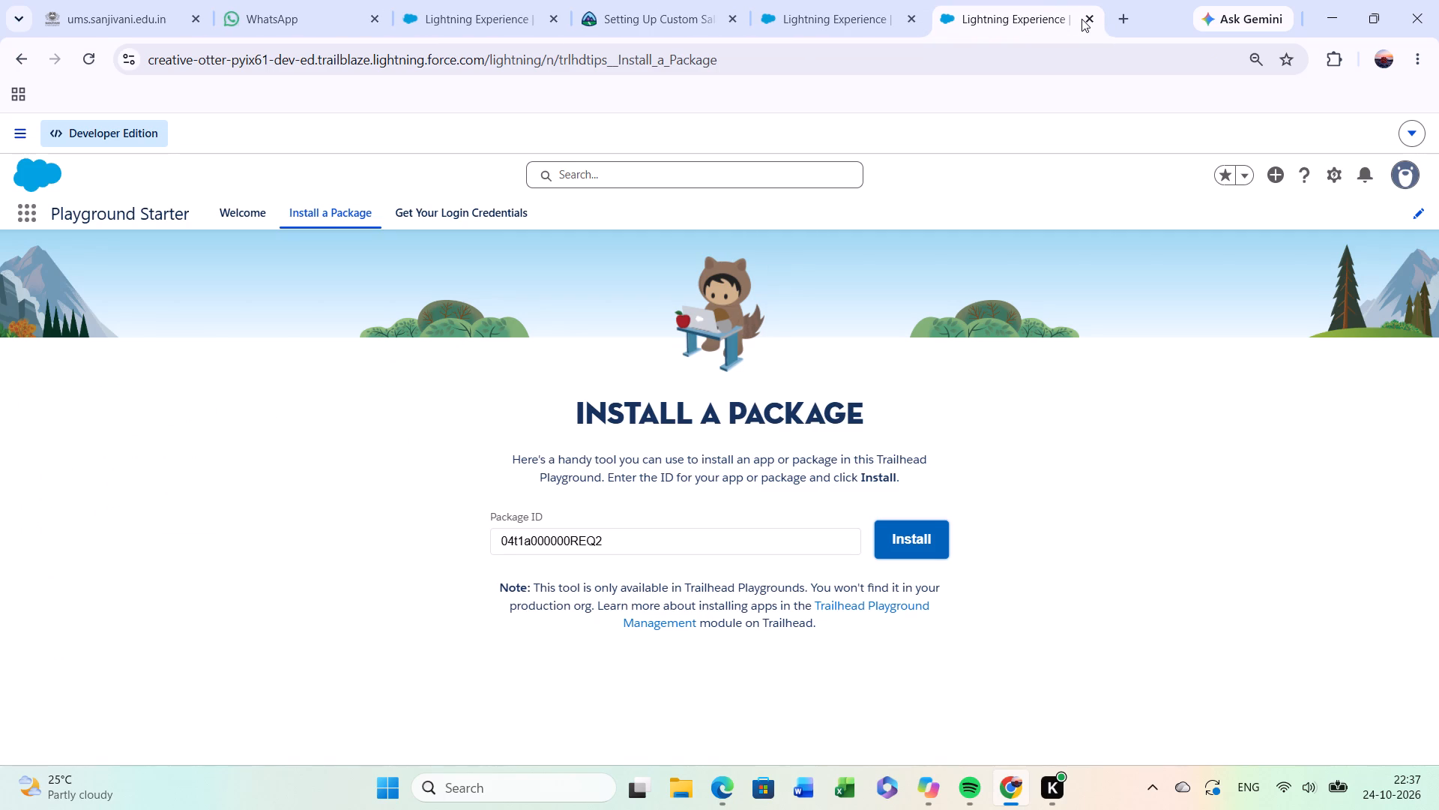
left_click(1081, 19)
left_click(1087, 19)
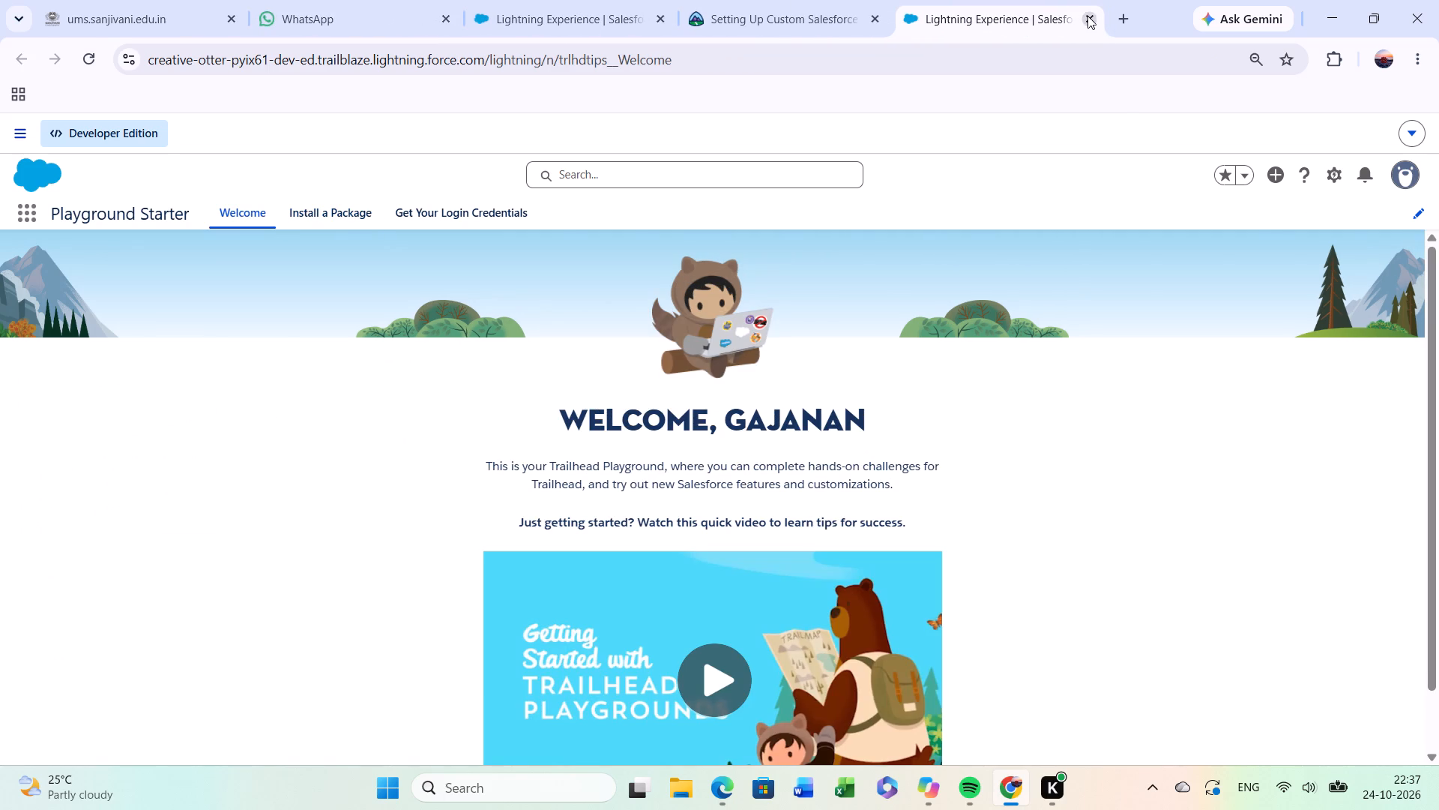
left_click(1087, 16)
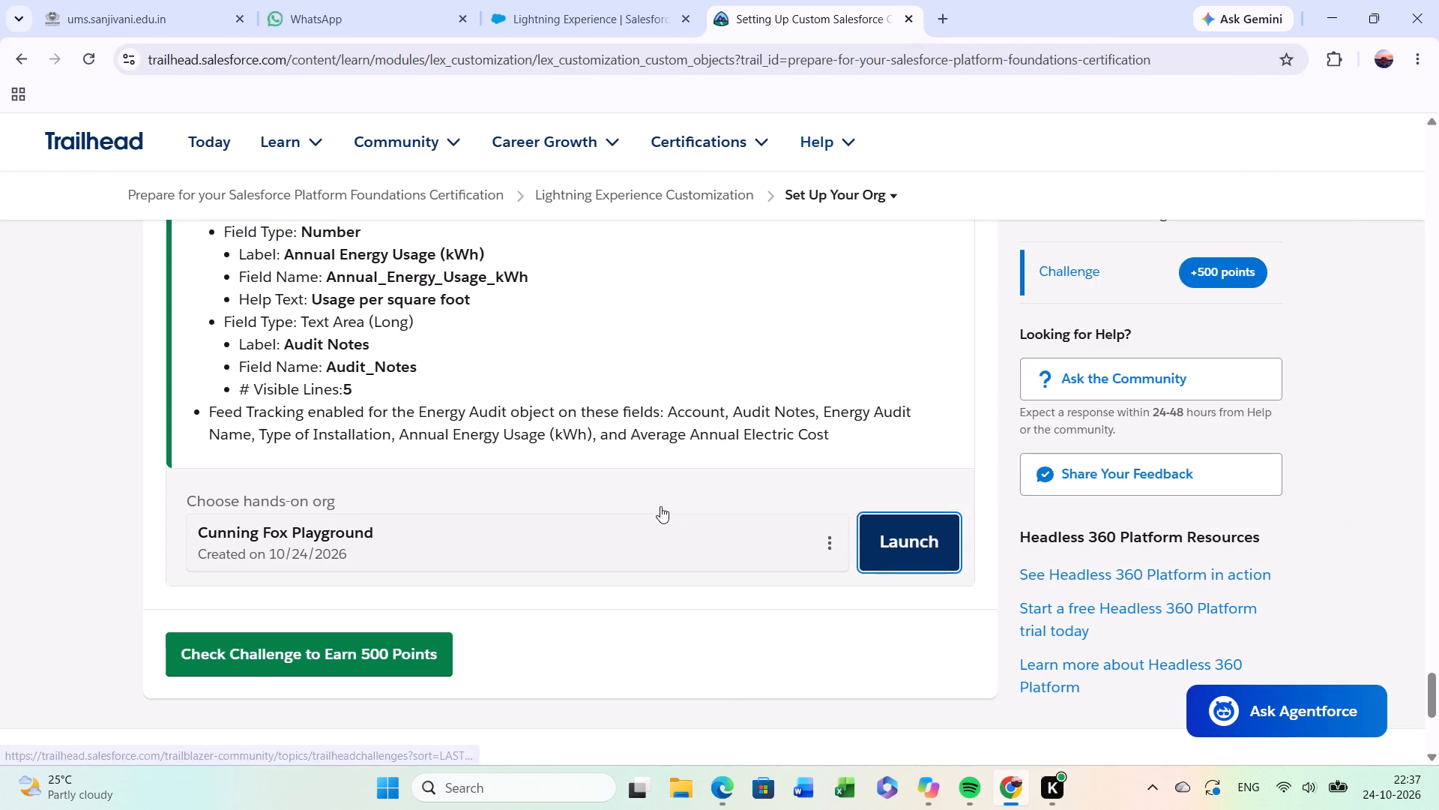
Open the choice of hands-on orgs for the Set Up Your Org challenge.
left_click(660, 506)
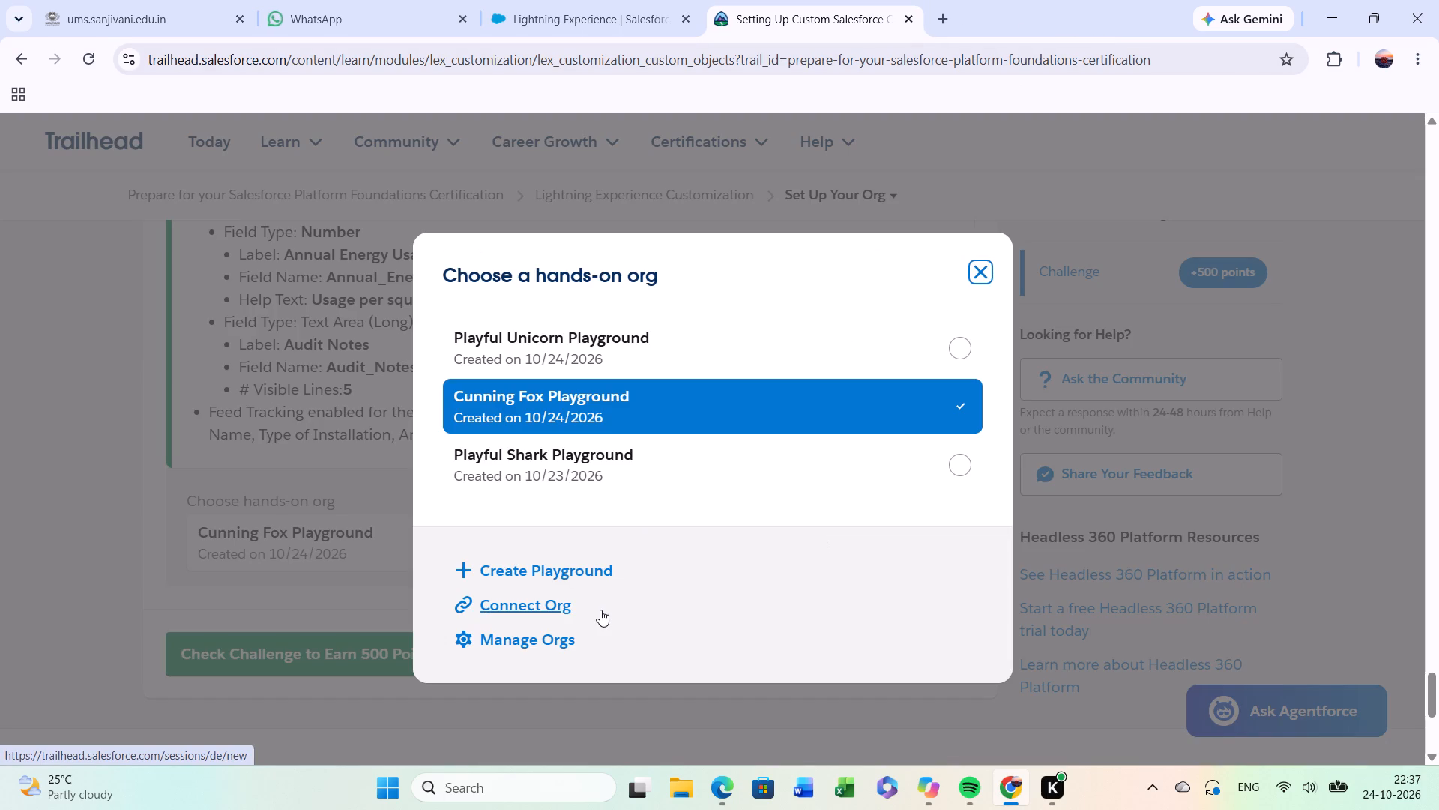
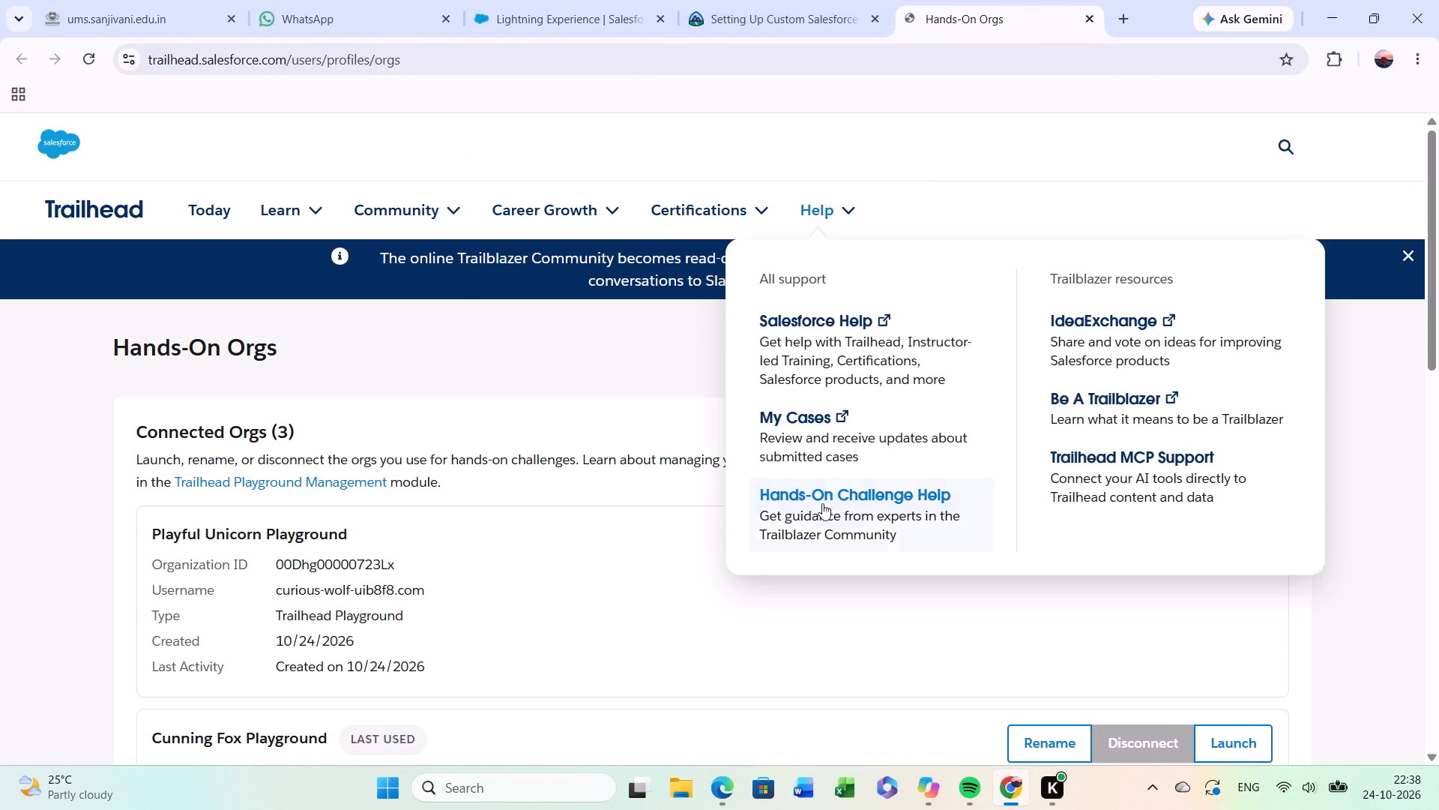
Look through the connected playgrounds and their details on the Hands-On Orgs page.
scroll(606, 548, "down", 1)
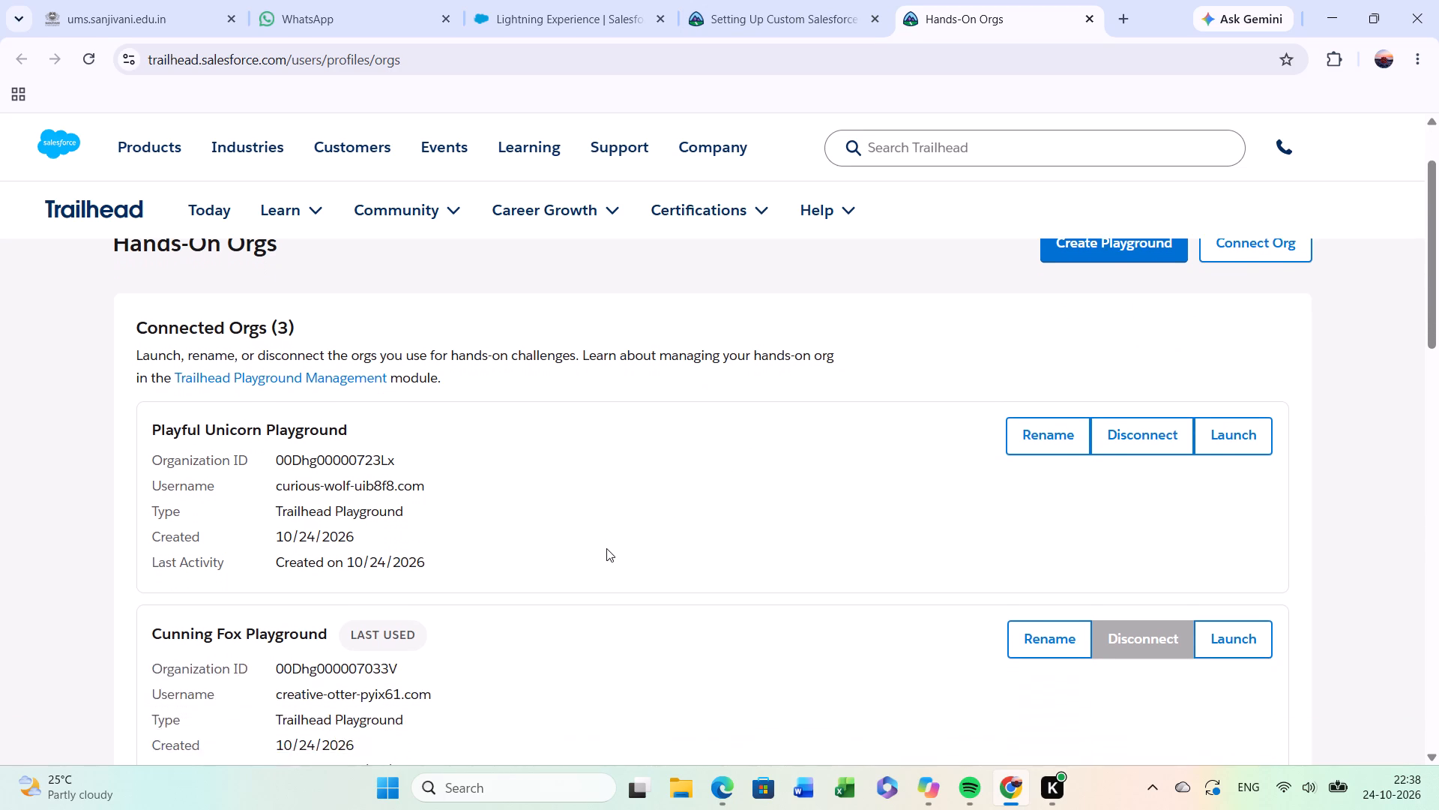
scroll(606, 548, "down", 1)
scroll(606, 548, "up", 1)
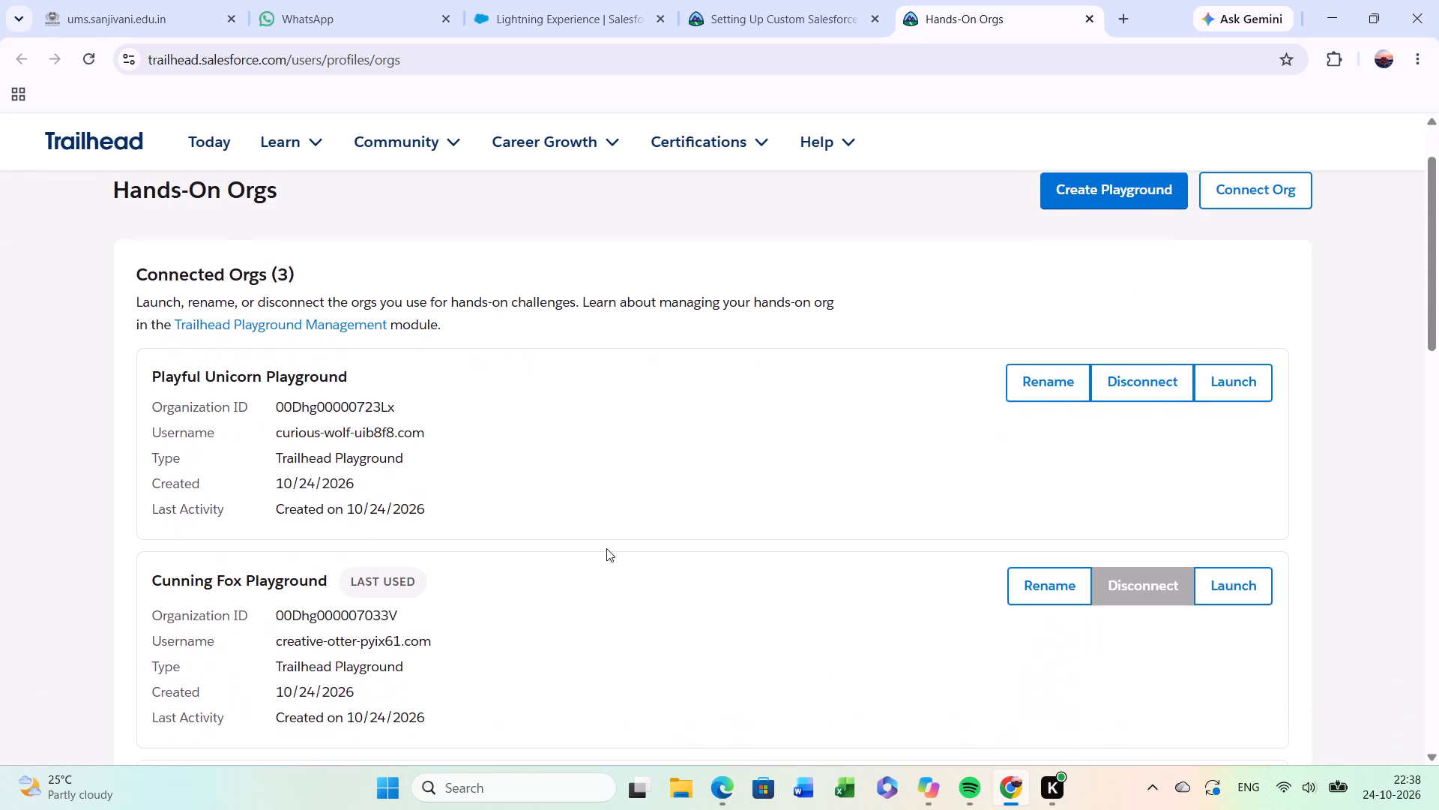
scroll(606, 548, "up", 2)
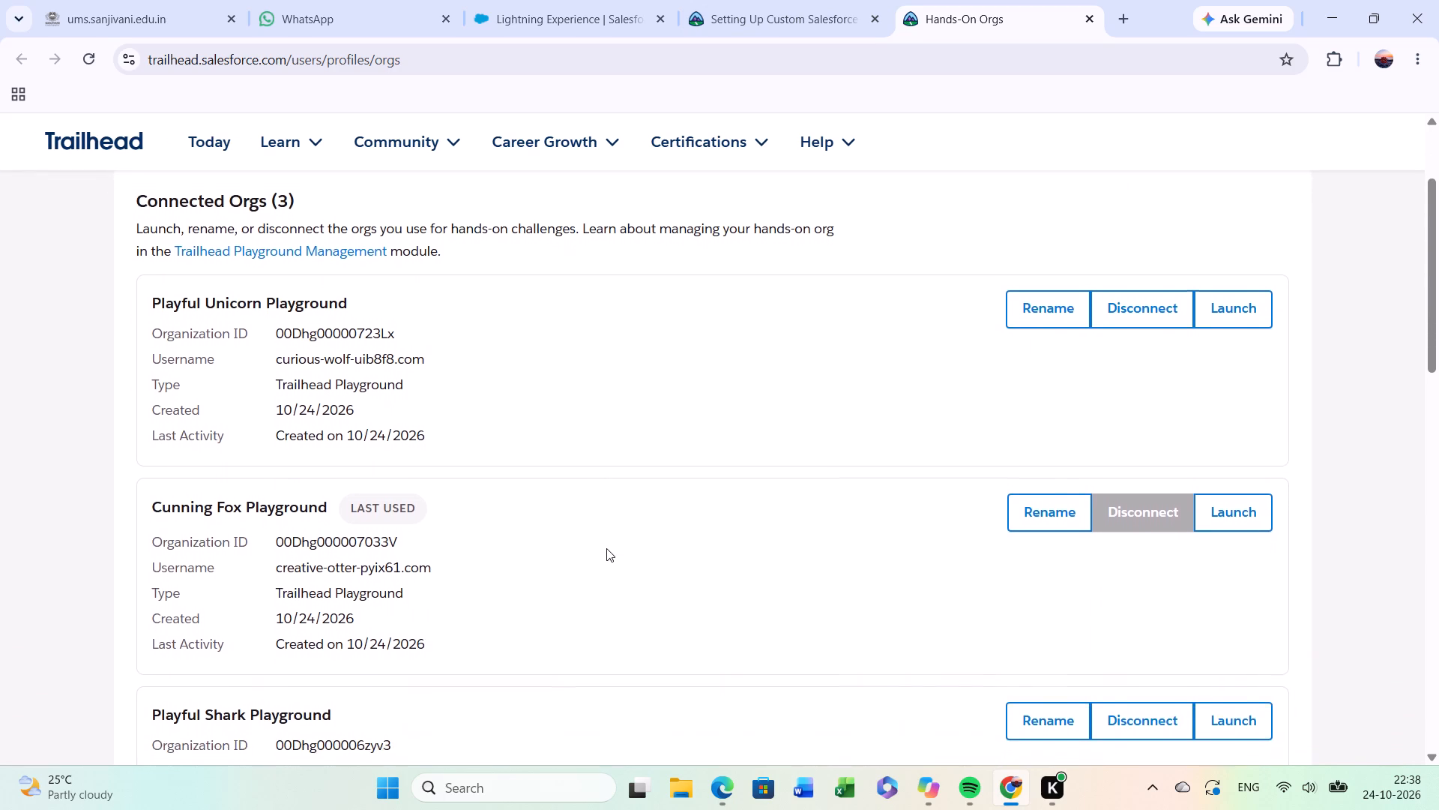
scroll(606, 548, "up", 3)
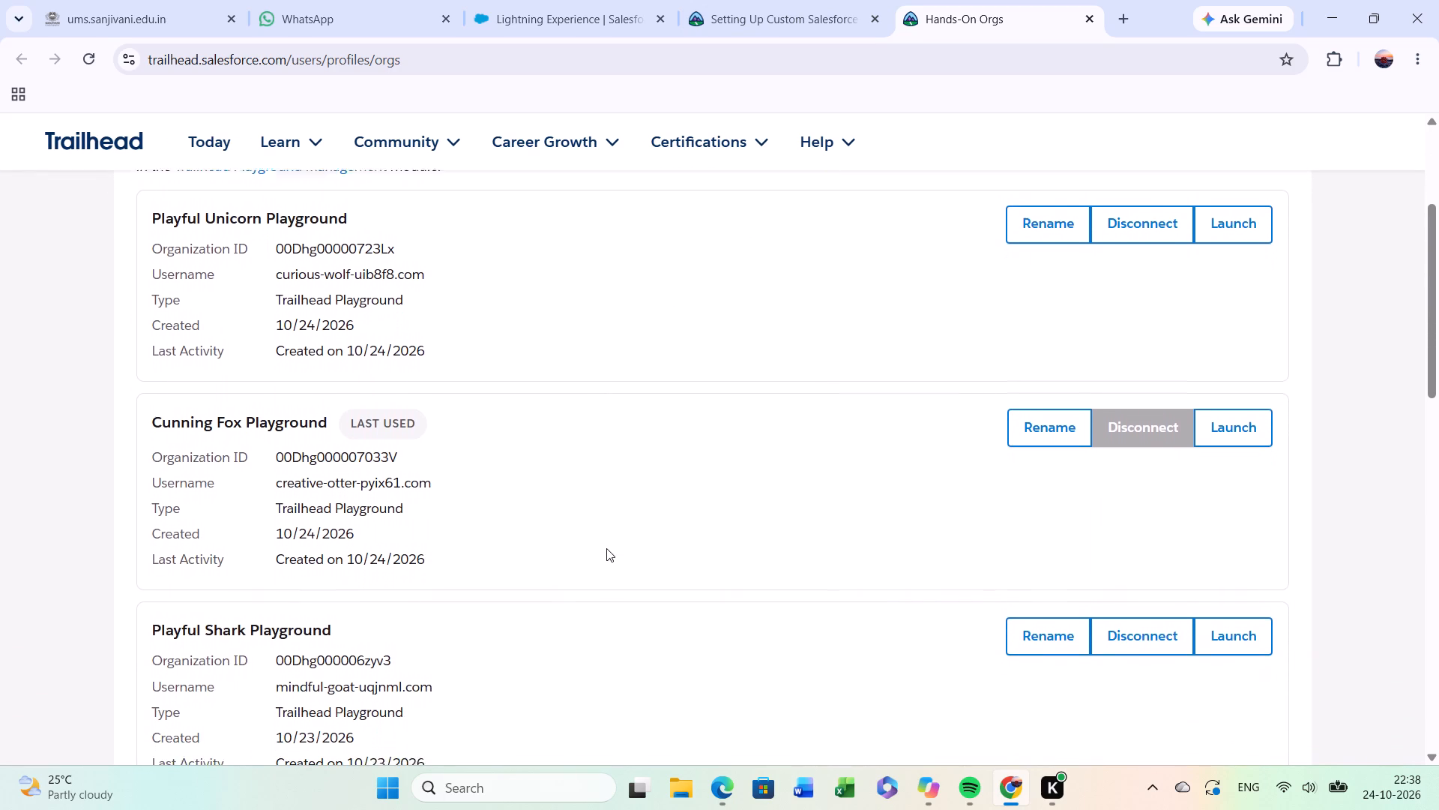
scroll(606, 548, "up", 1)
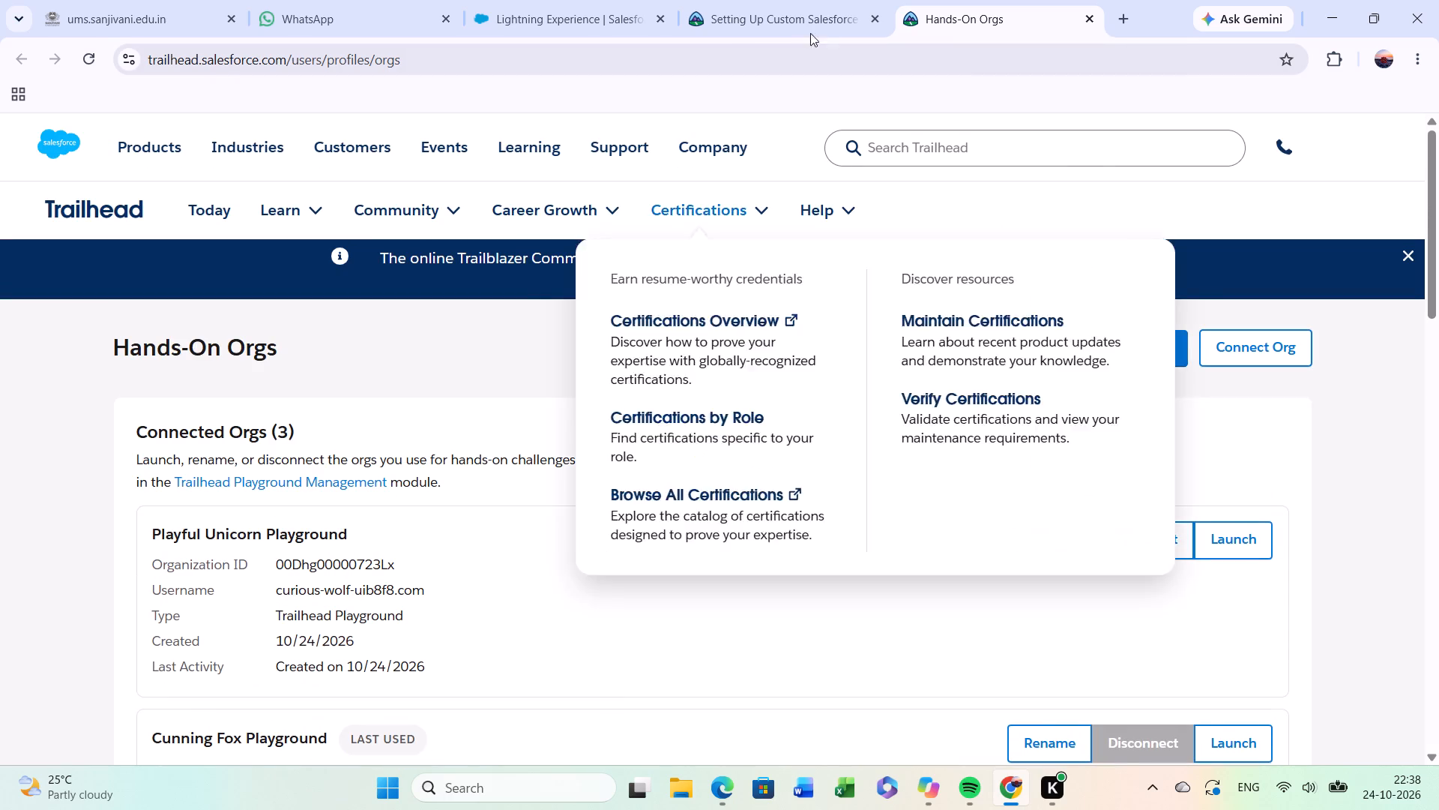
Return to the Set Up Your Org challenge, dismiss the org chooser without changing the org, and launch the Cunning Fox Playground.
left_click(750, 24)
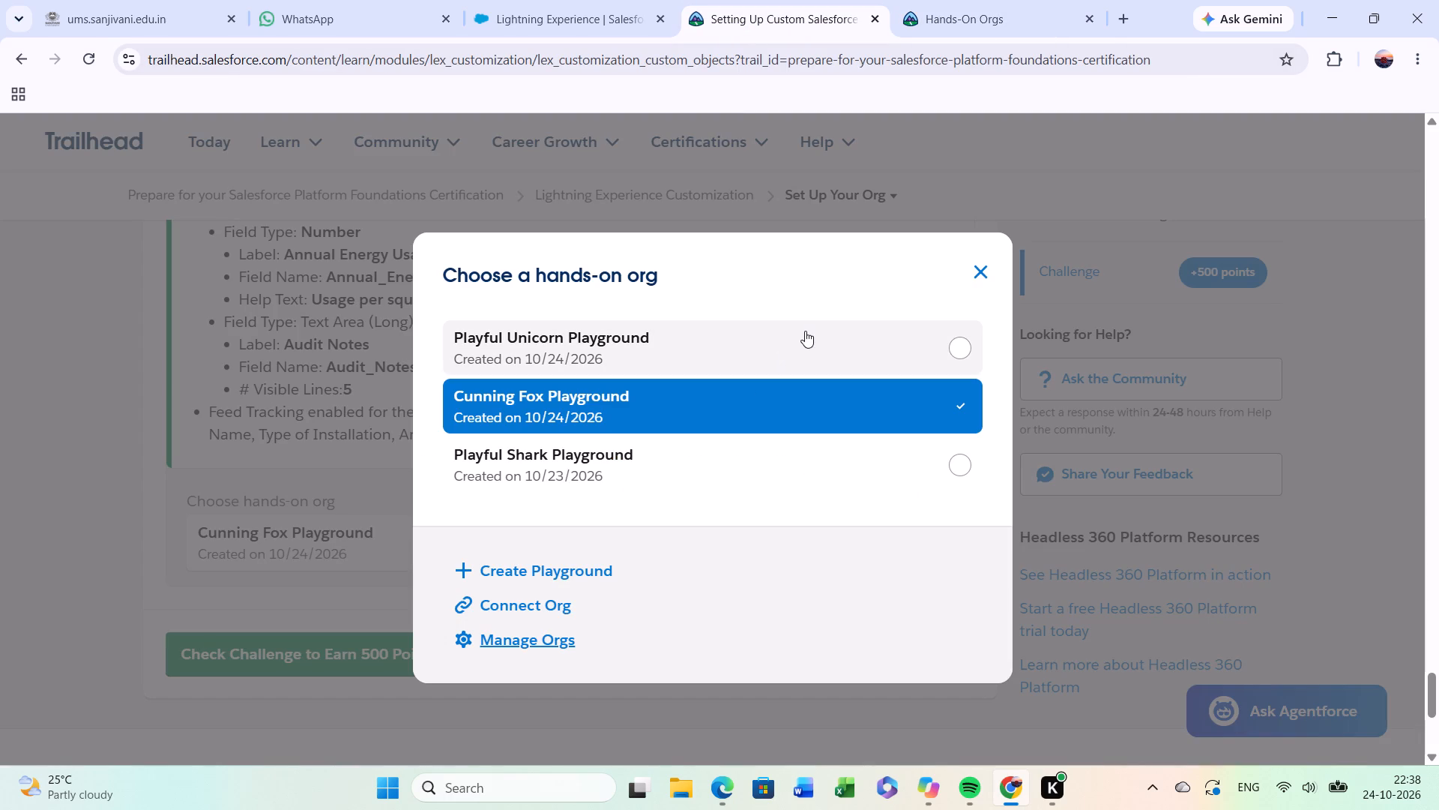
left_click(971, 271)
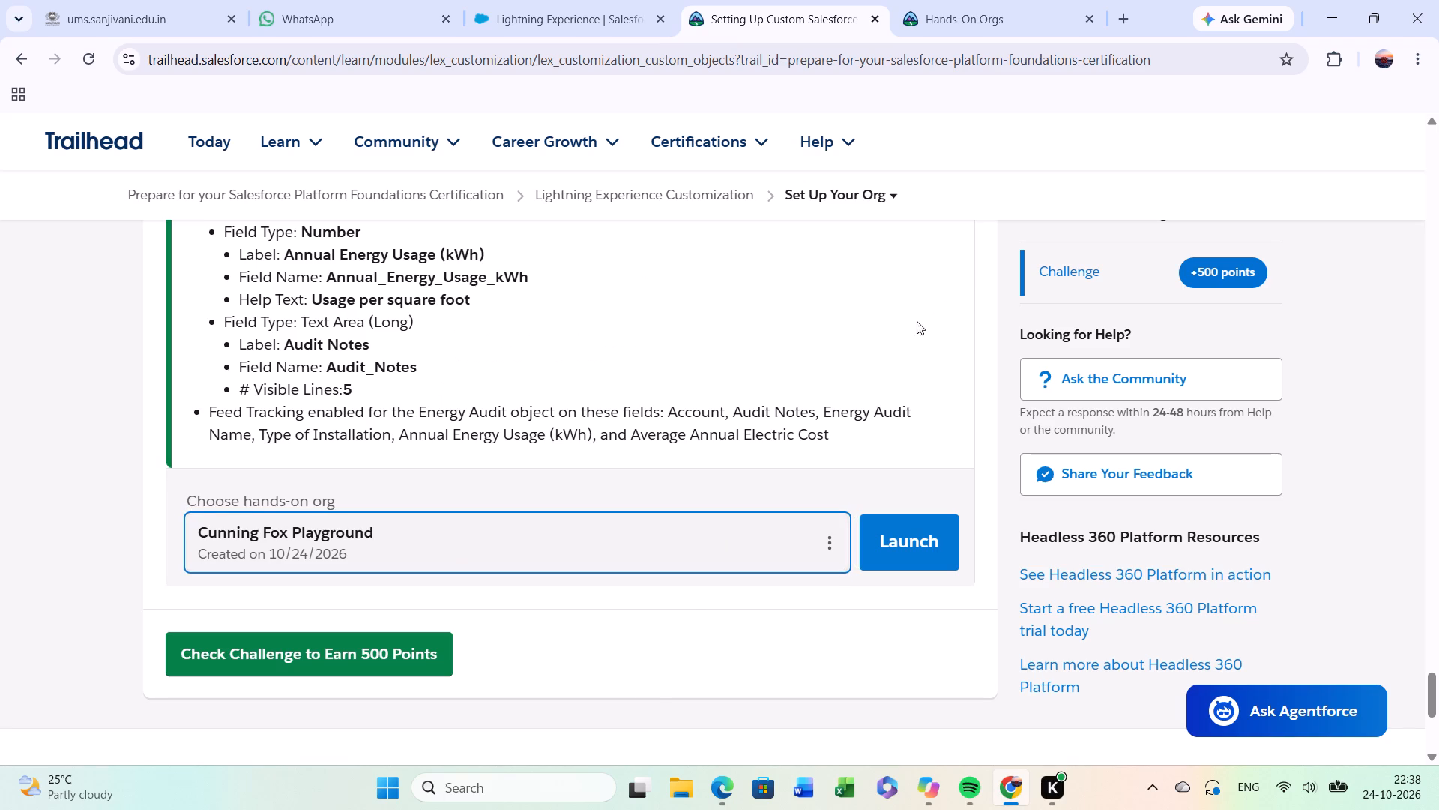
left_click(905, 541)
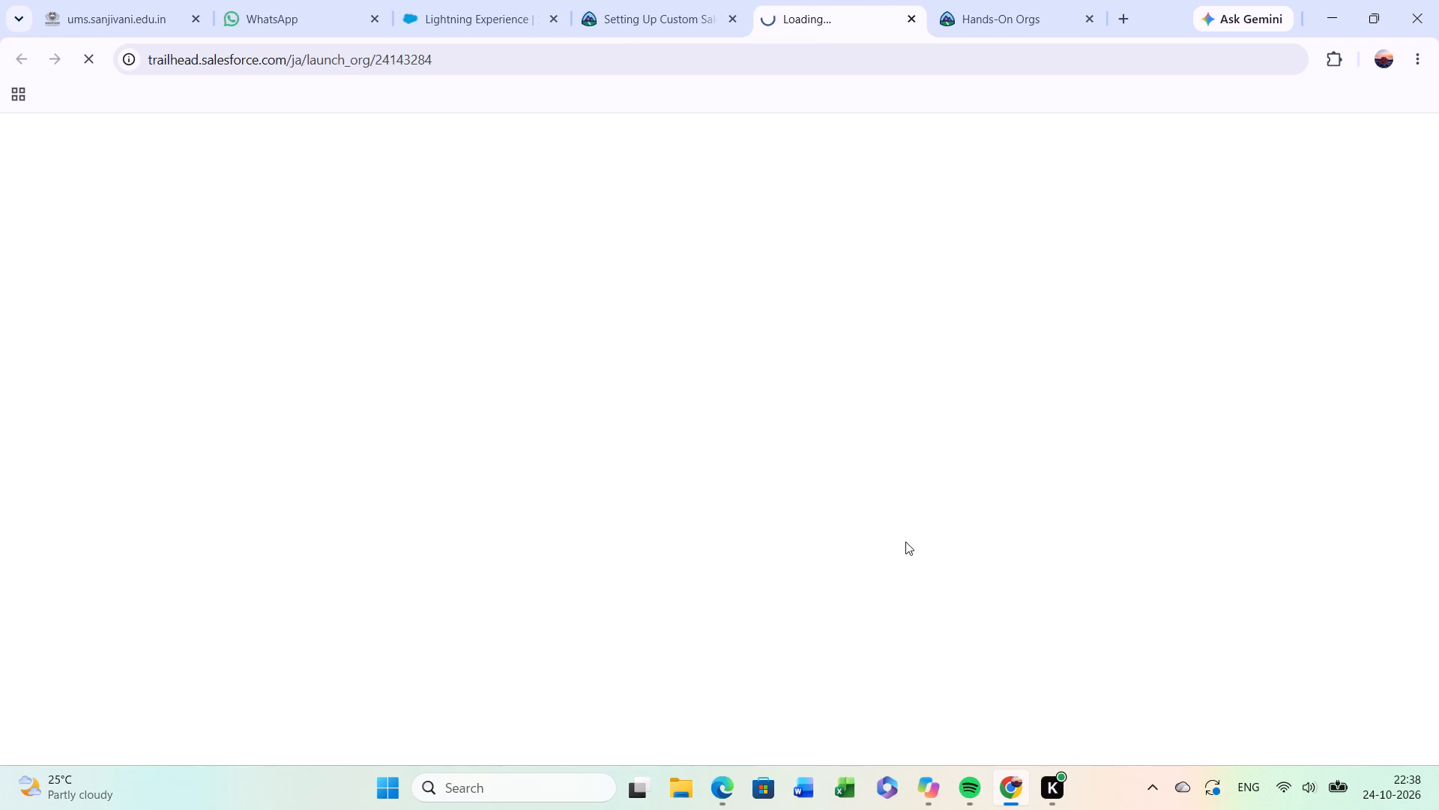
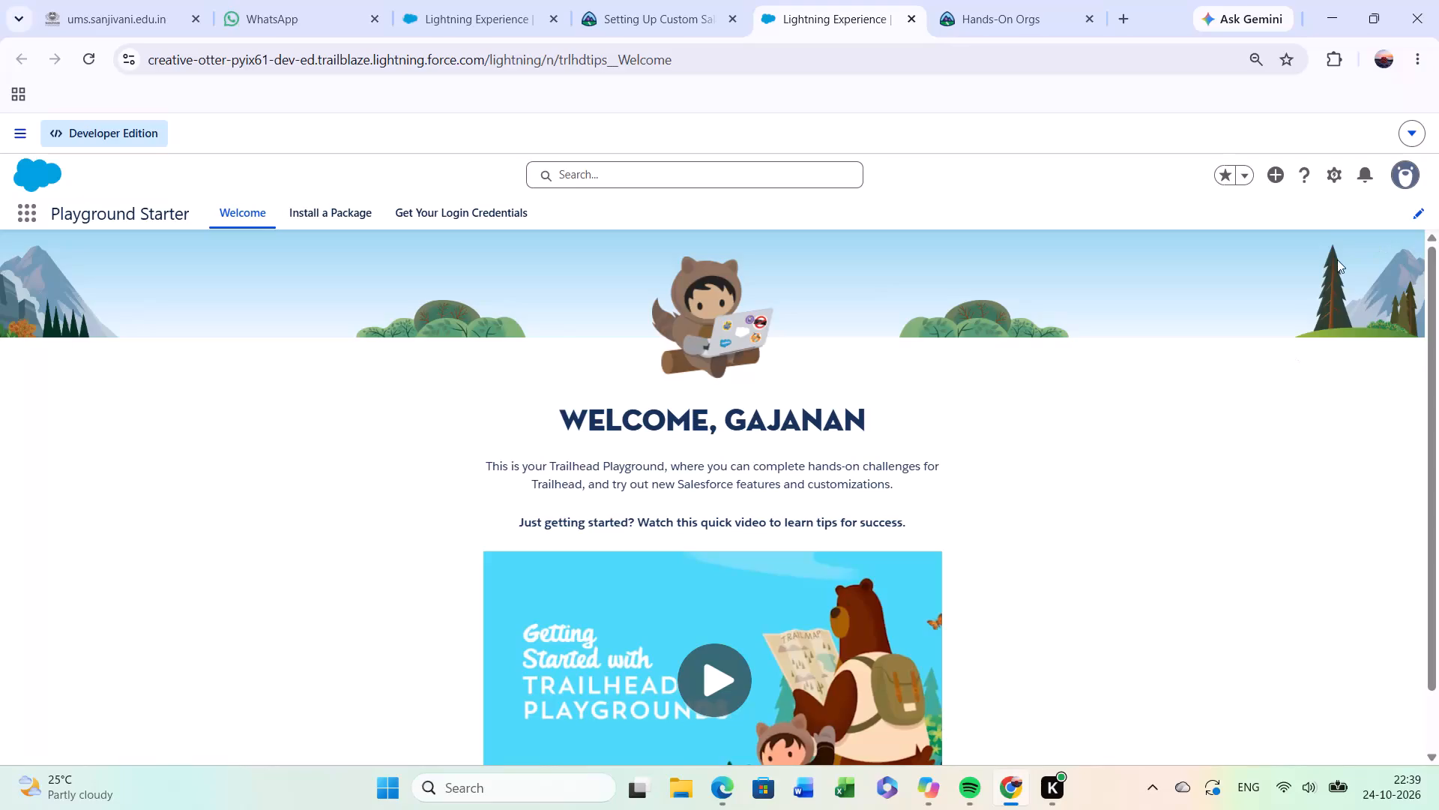
Open the playground's Setup and start a new custom object from the Object Manager.
left_click(1344, 168)
left_click(1339, 171)
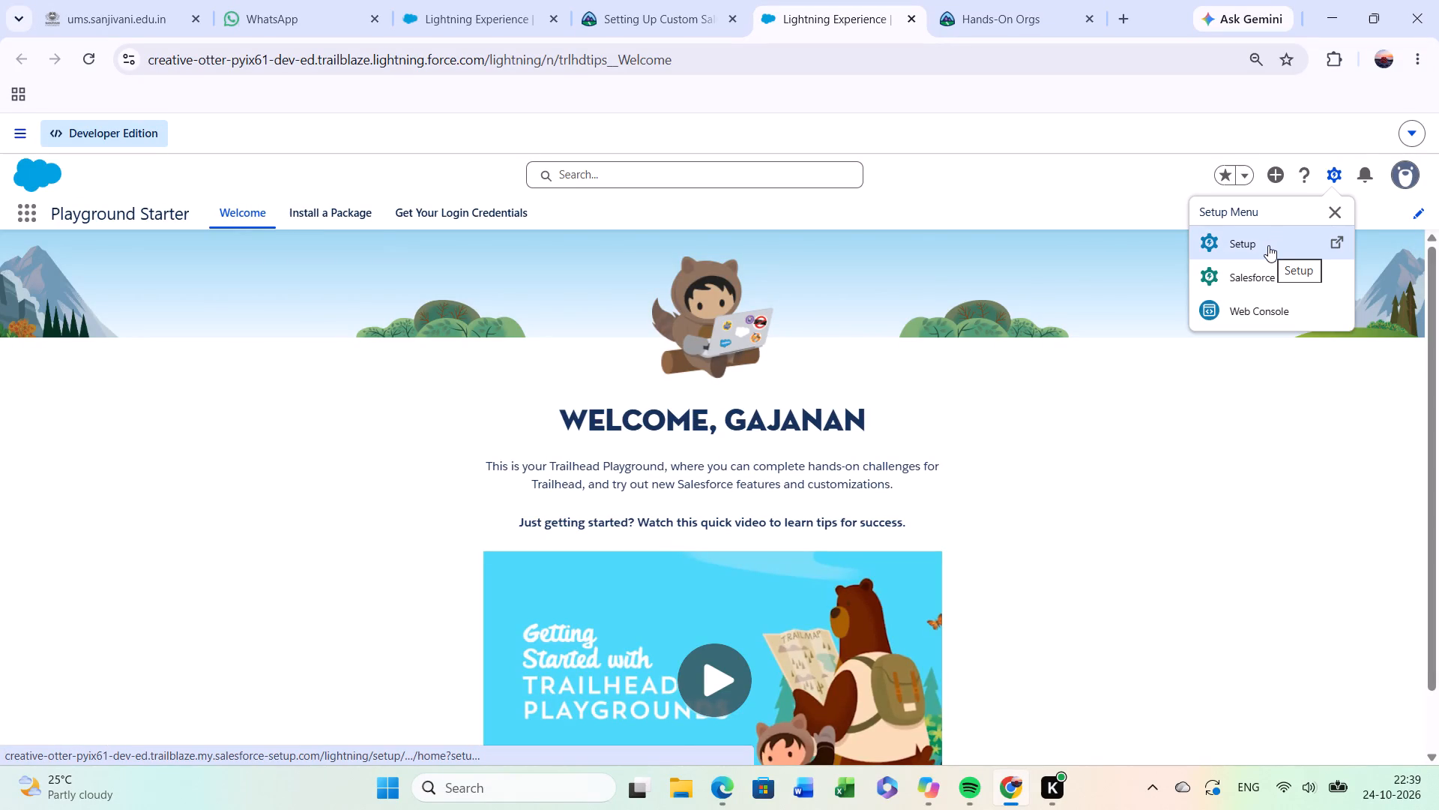
left_click(1288, 237)
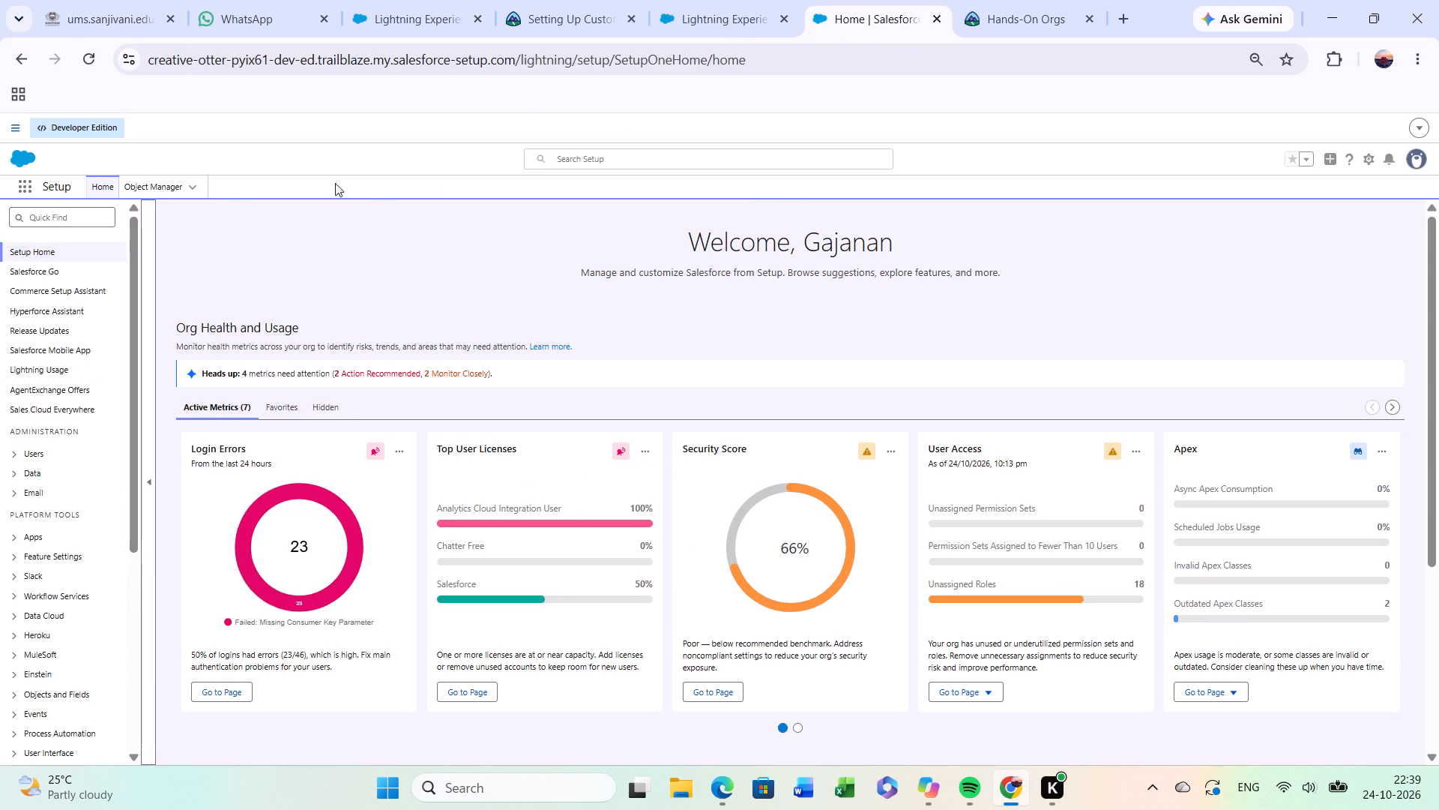
left_click(168, 181)
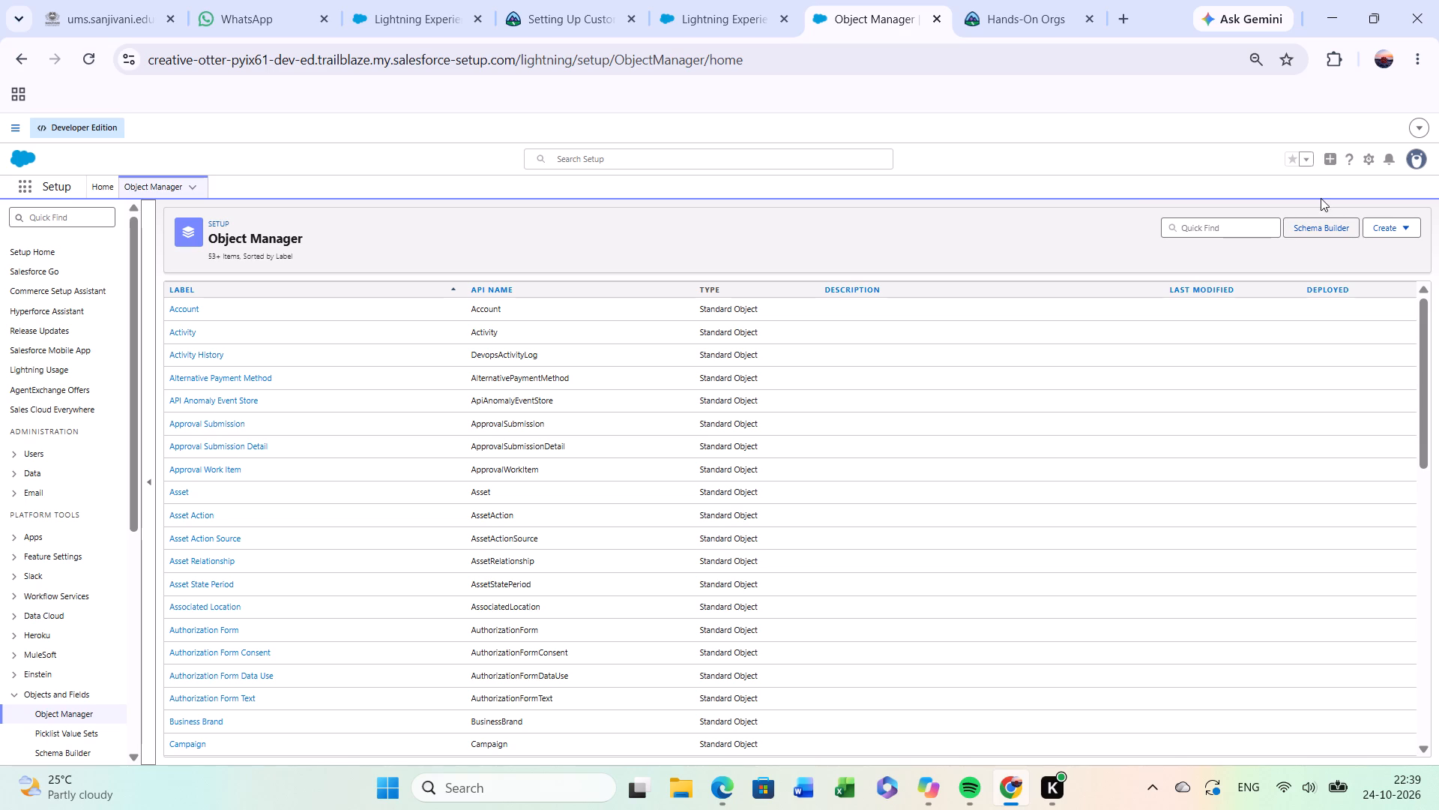
left_click(1385, 226)
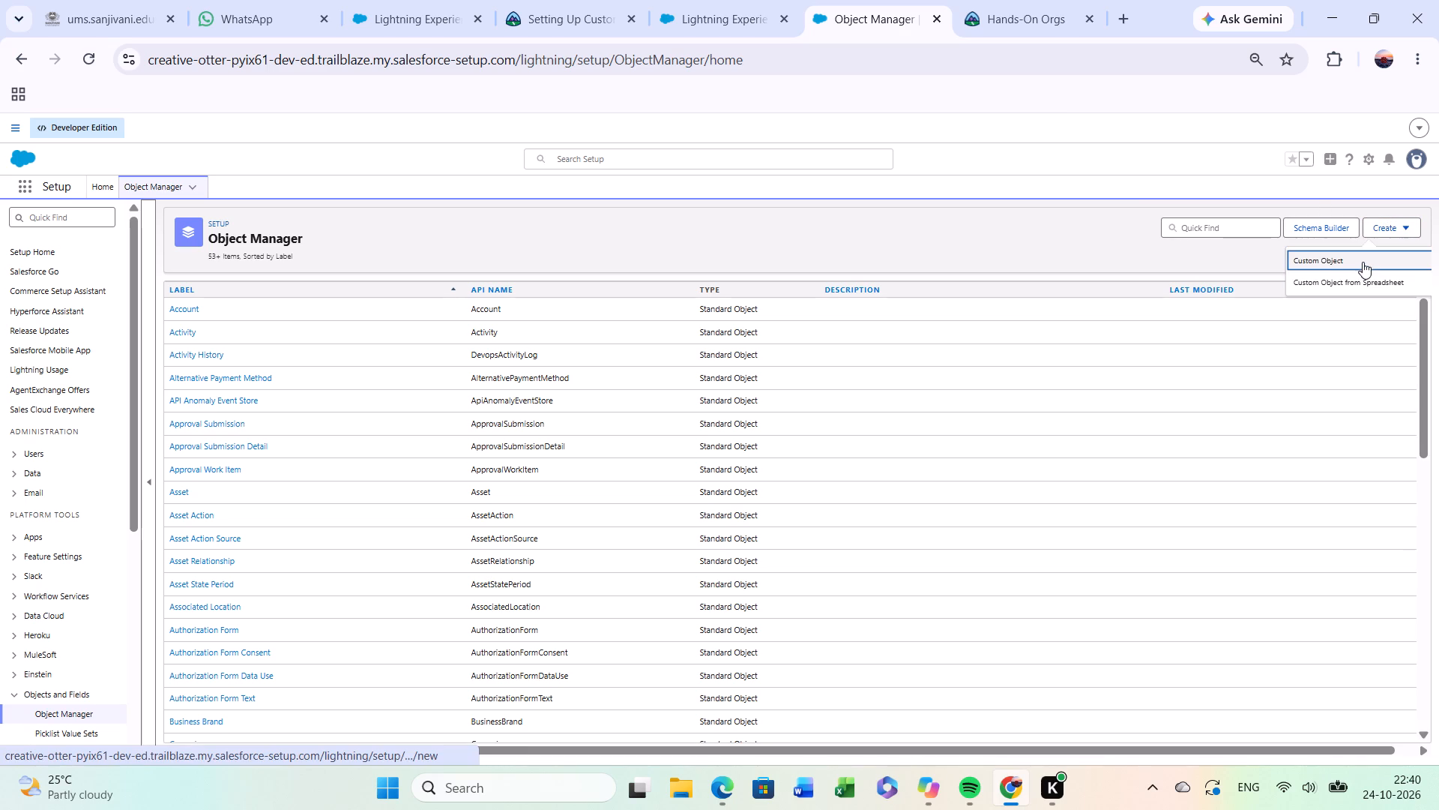
left_click(1363, 261)
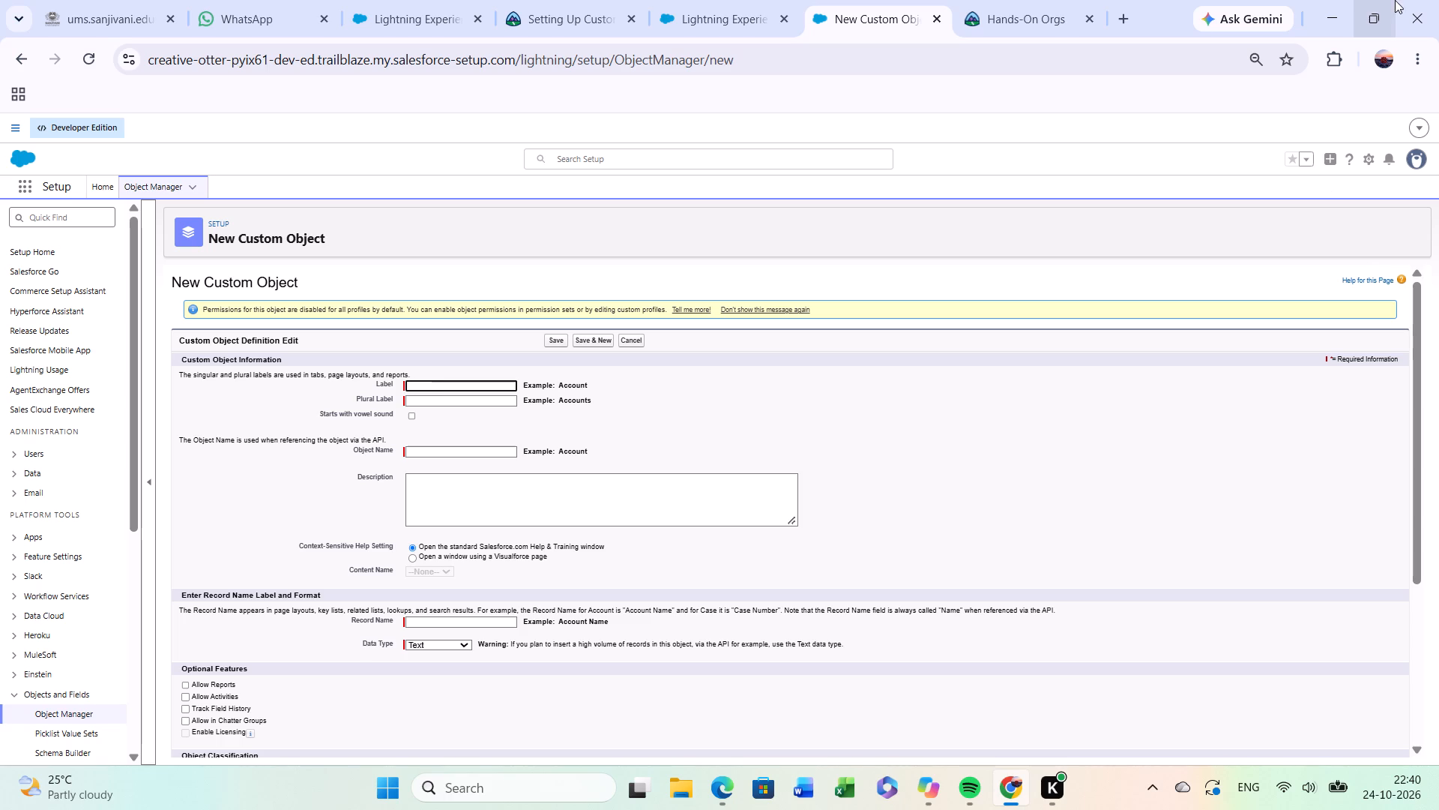
Copy the label Energy Audit from the Trailhead challenge requirements and enter it as the new custom object's label.
left_click(513, 8)
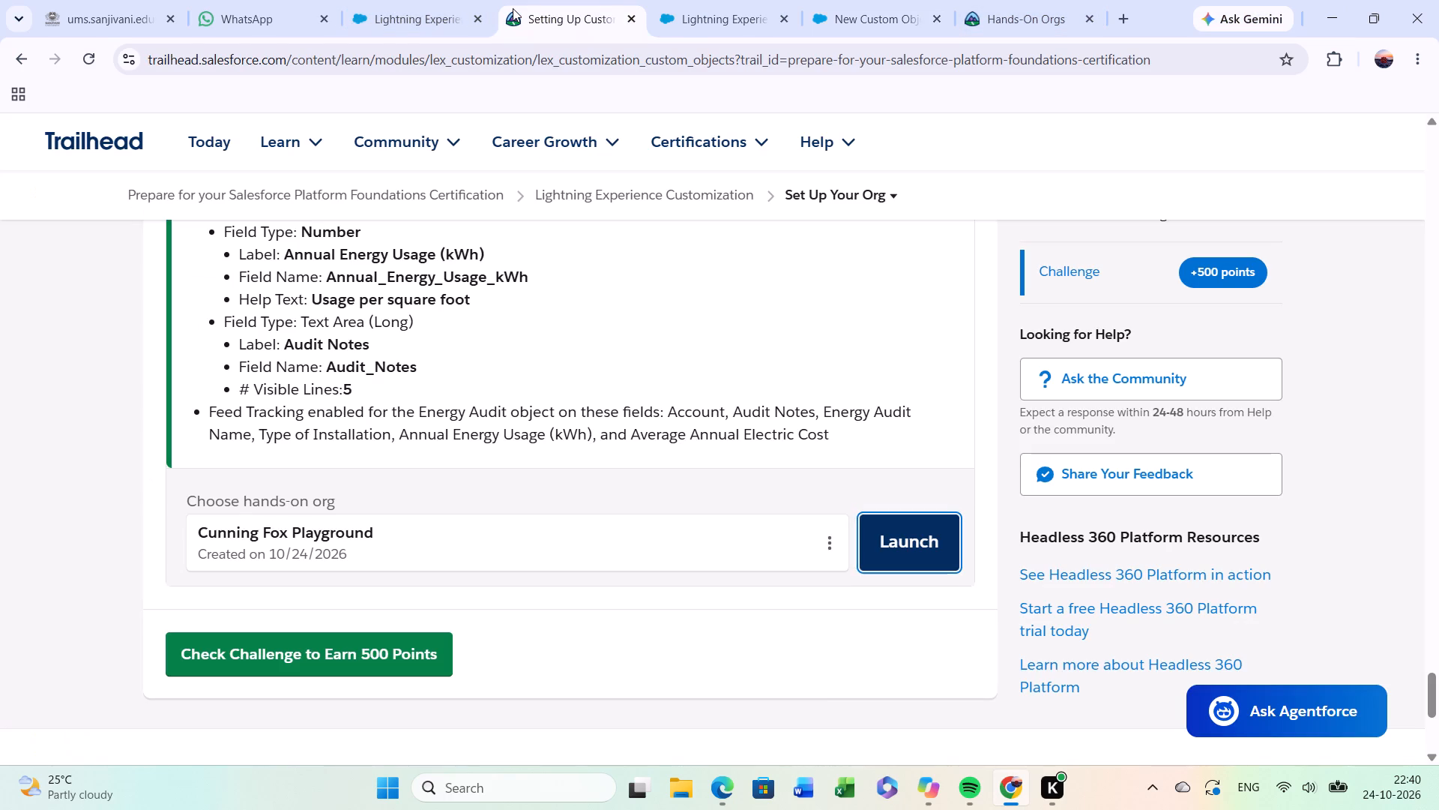
scroll(513, 8, "up", 1)
scroll(334, 348, "up", 2)
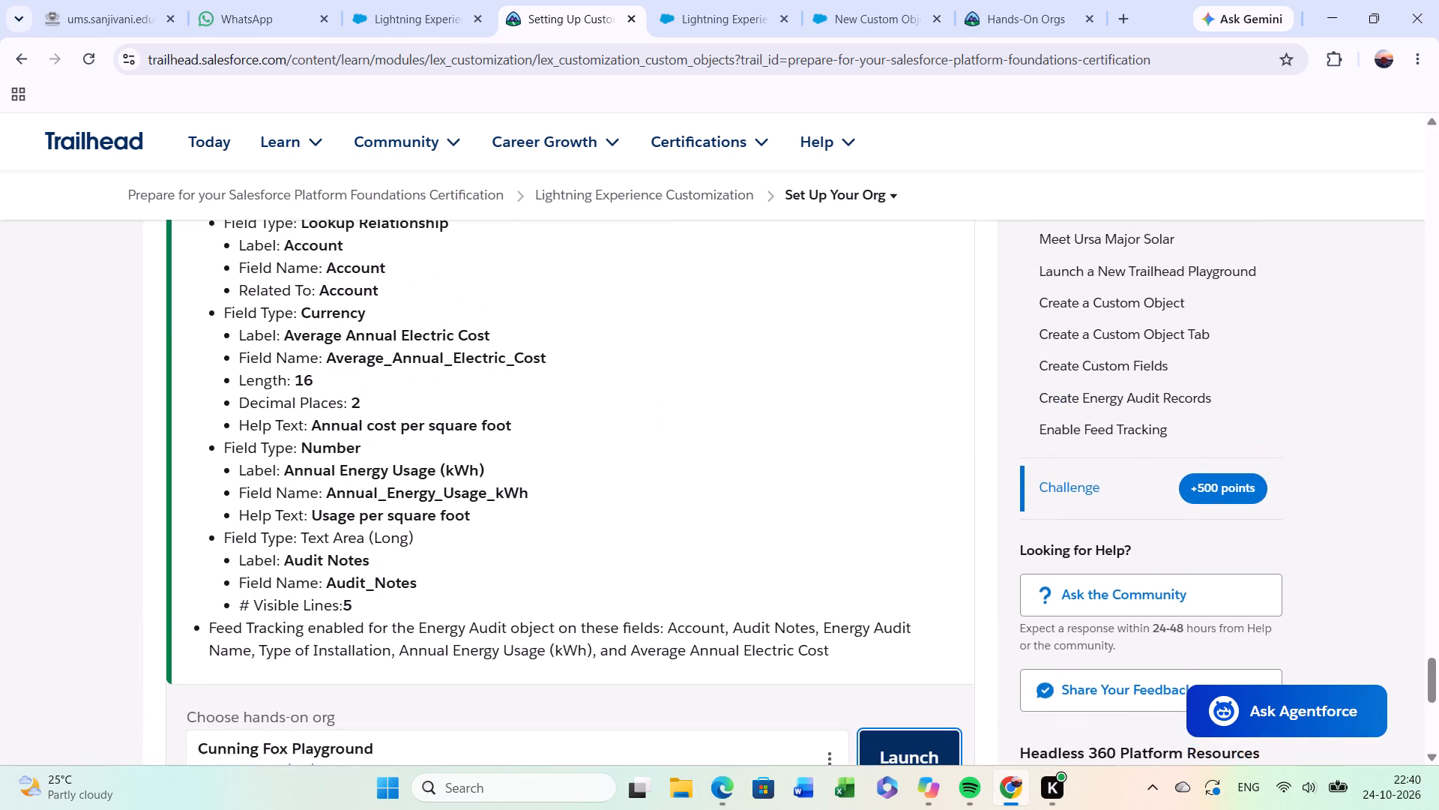
scroll(334, 348, "up", 3)
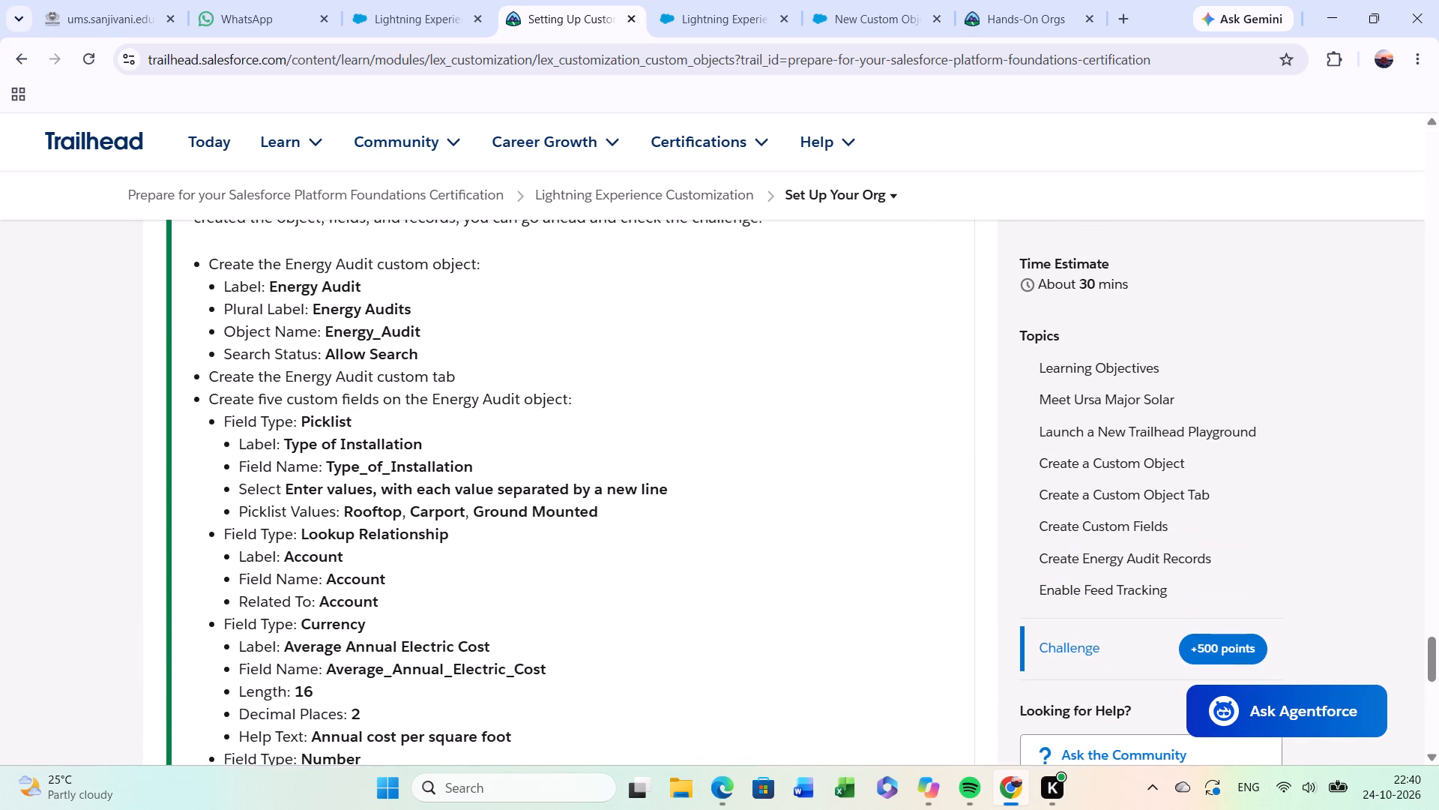
scroll(334, 348, "up", 1)
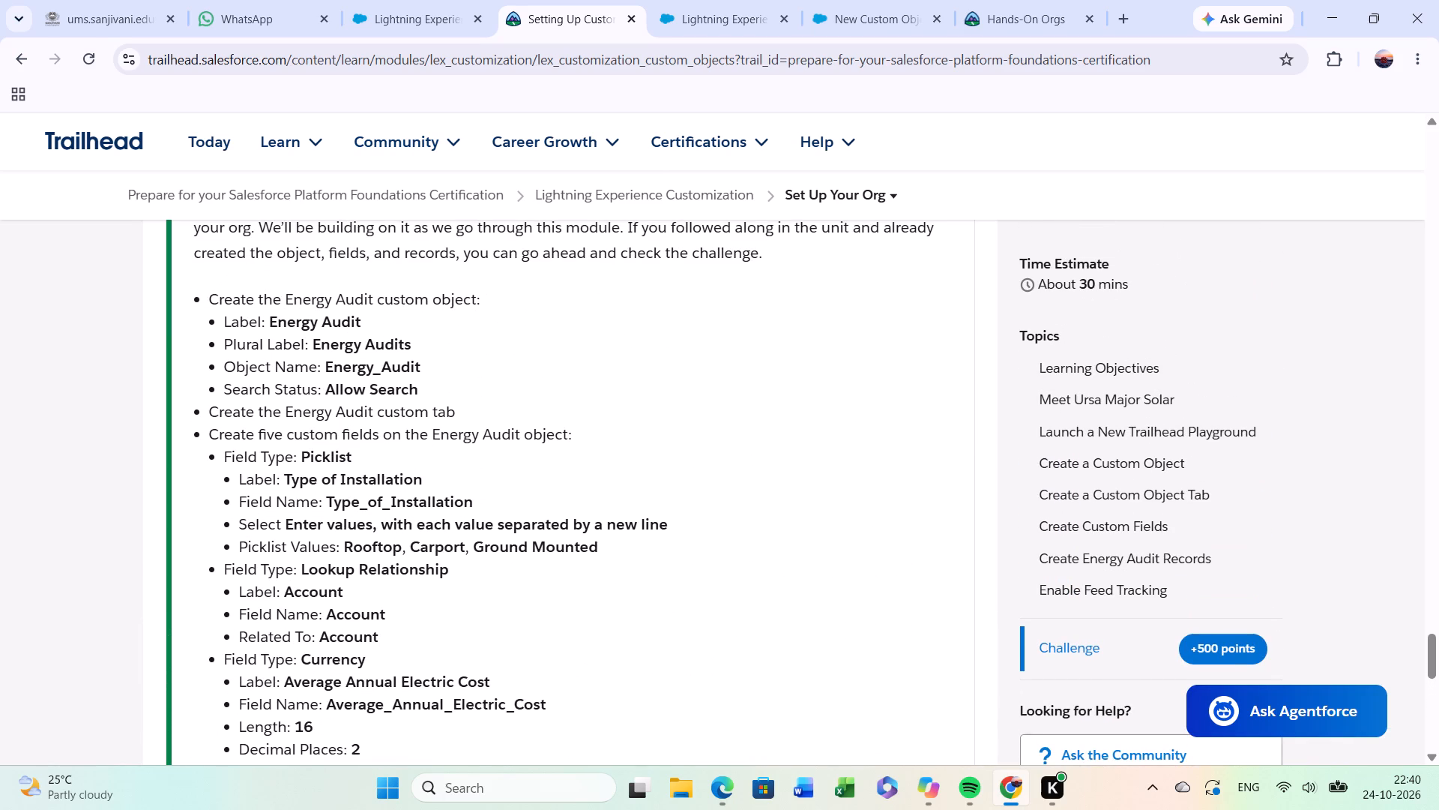
left_click_drag(268, 325, 375, 327)
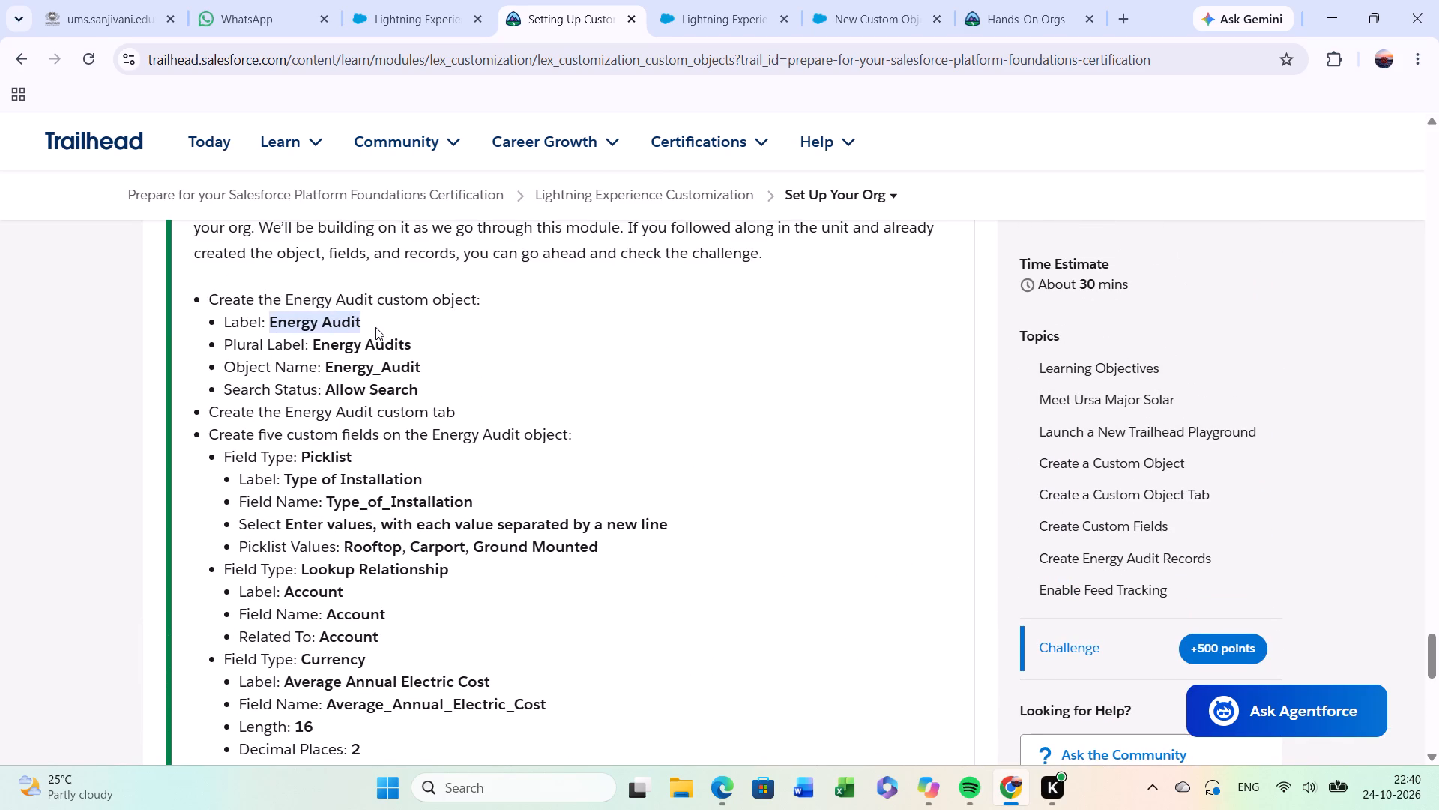
key("ctrl+c")
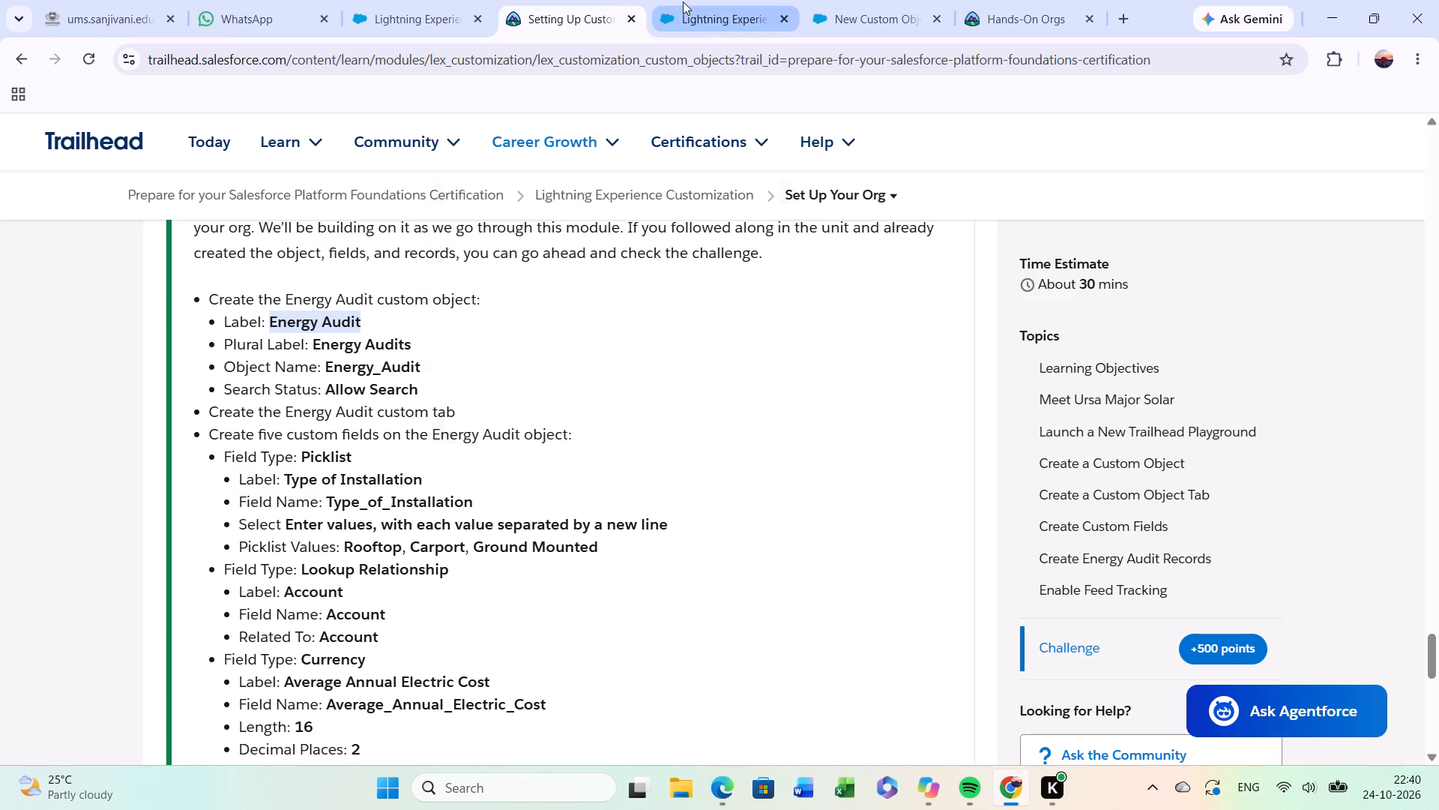
left_click(683, 1)
left_click_drag(848, 17, 729, 17)
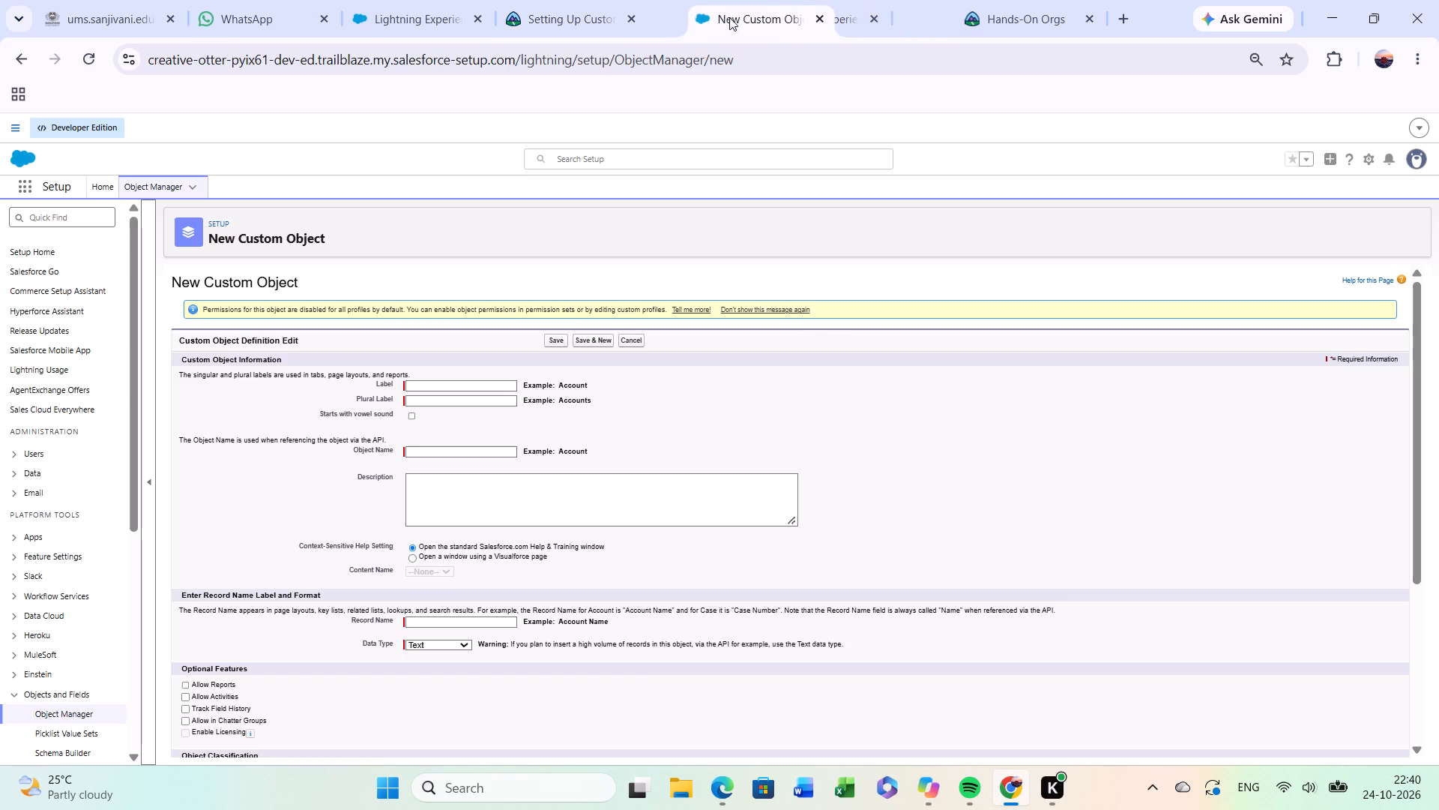
left_click_drag(729, 17, 717, 16)
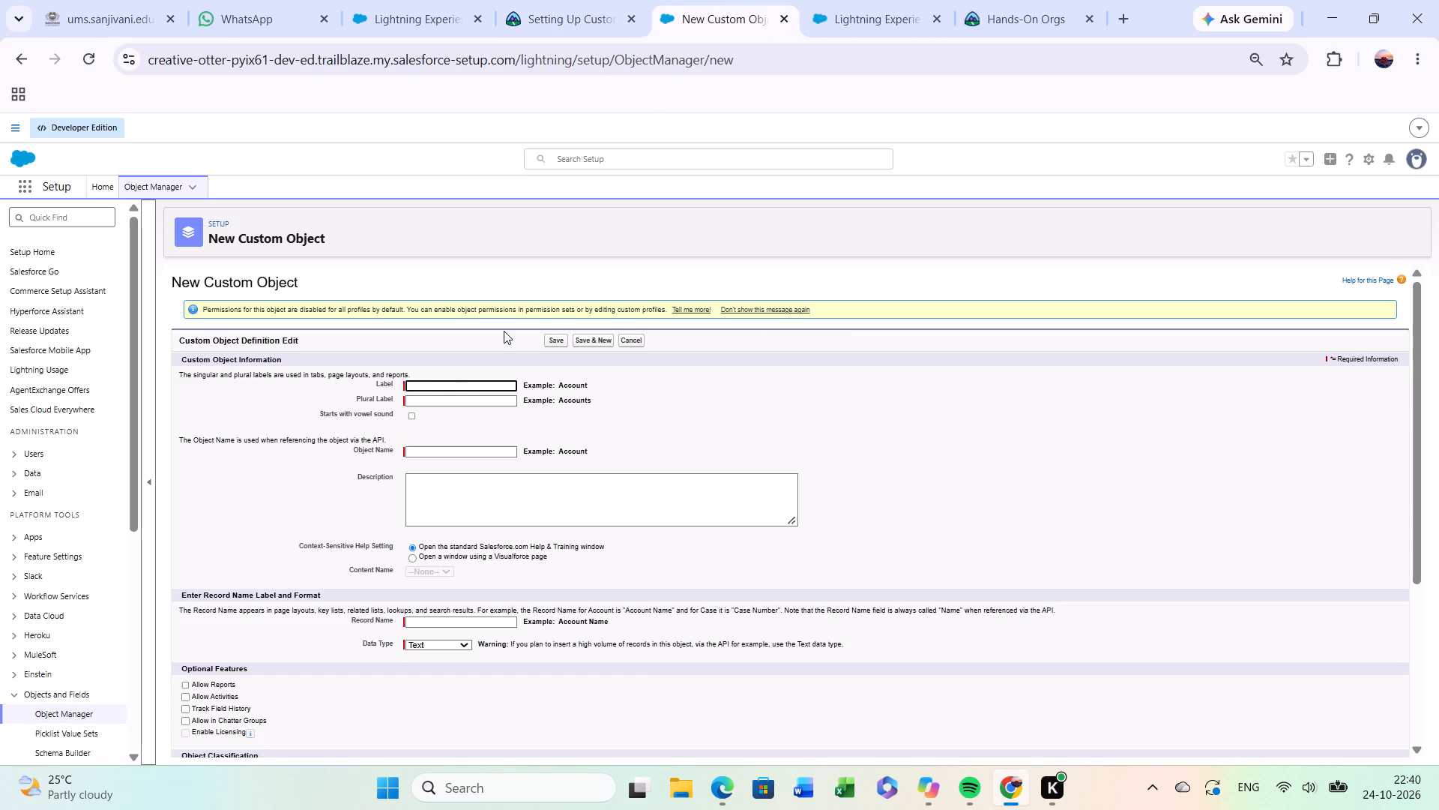
key("ctrl+v")
Fill in the new custom object's plural label with the copied text Energy Audit.
left_click(470, 399)
key("ctrl+v")
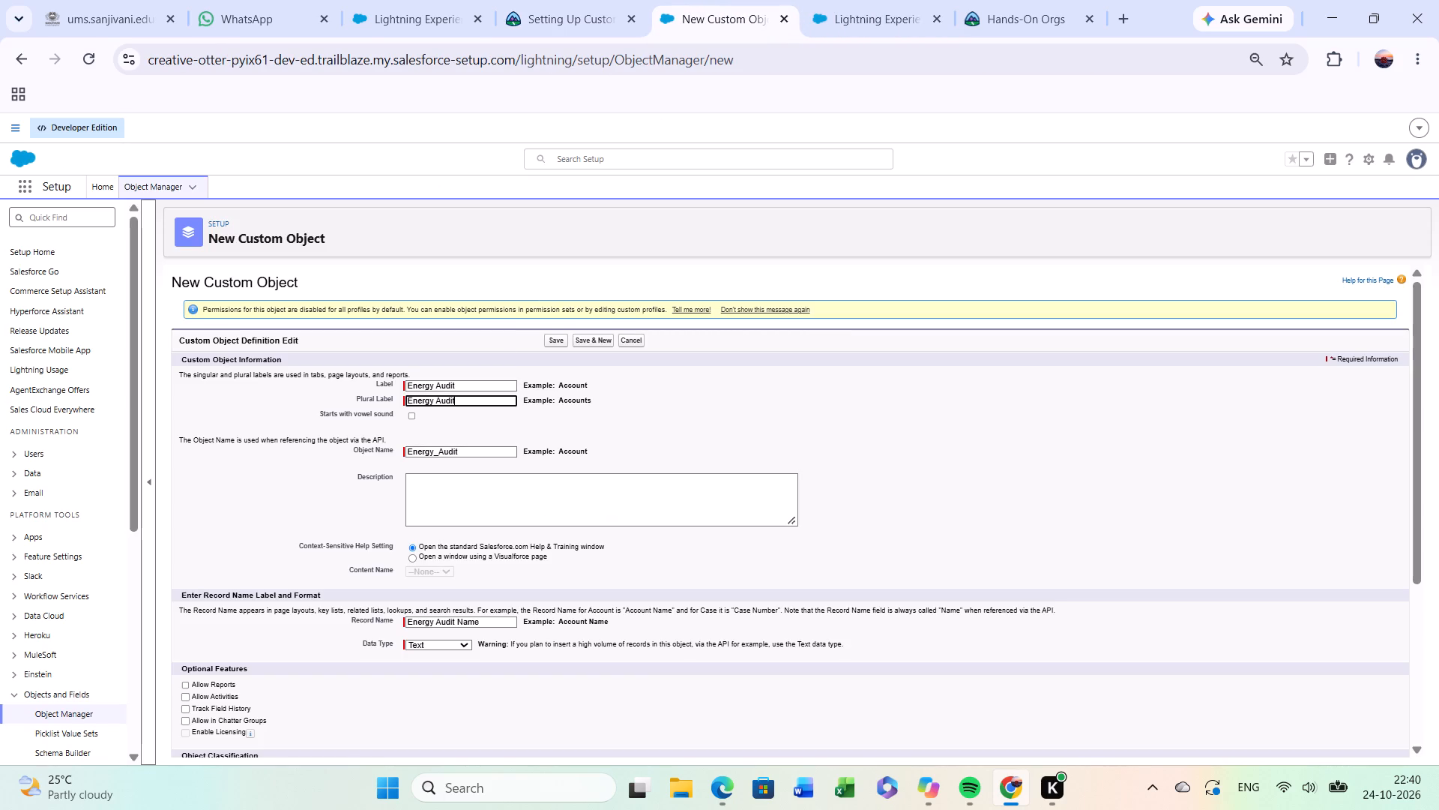
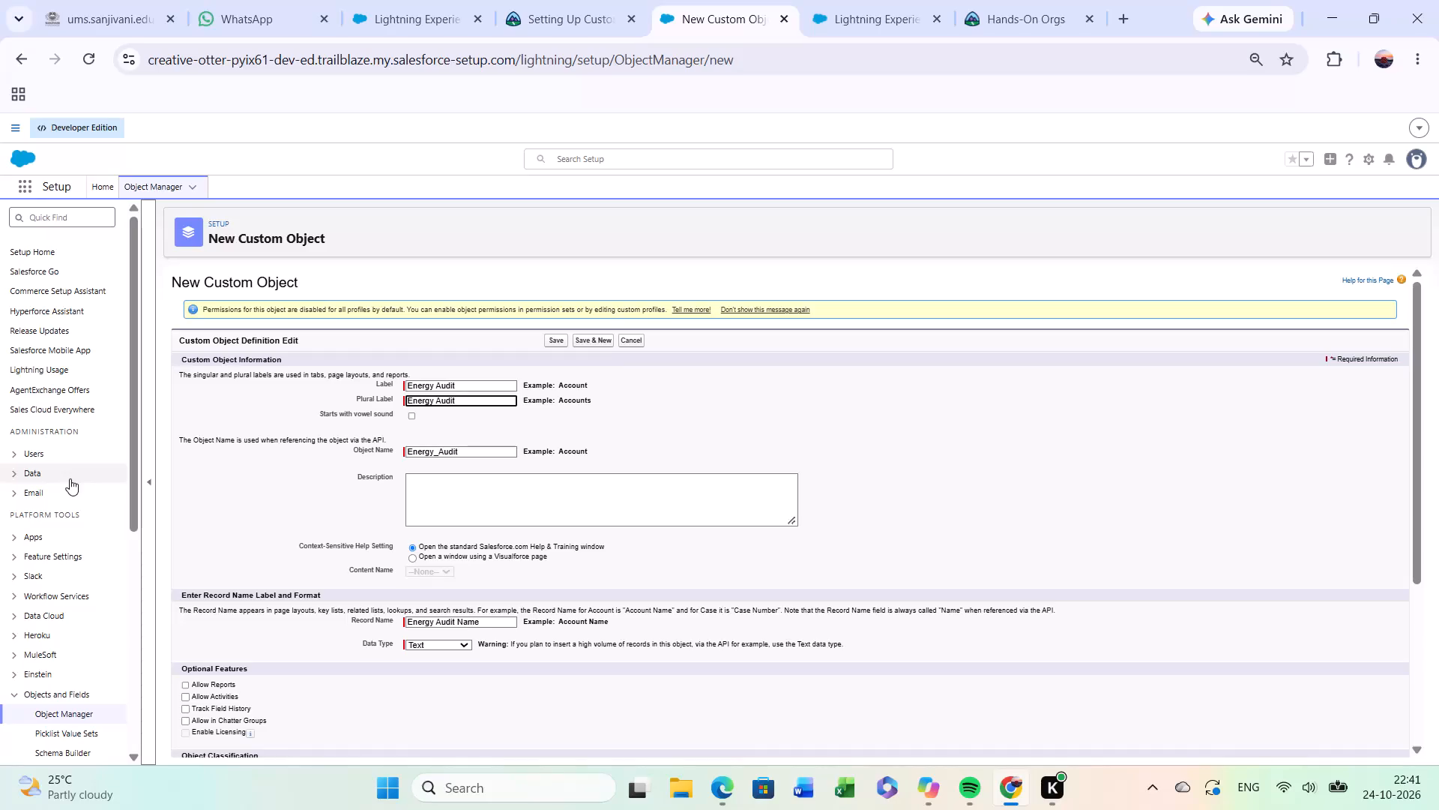
Enable Allow Search for the Energy Audit custom object and save the new object.
scroll(70, 478, "down", 6)
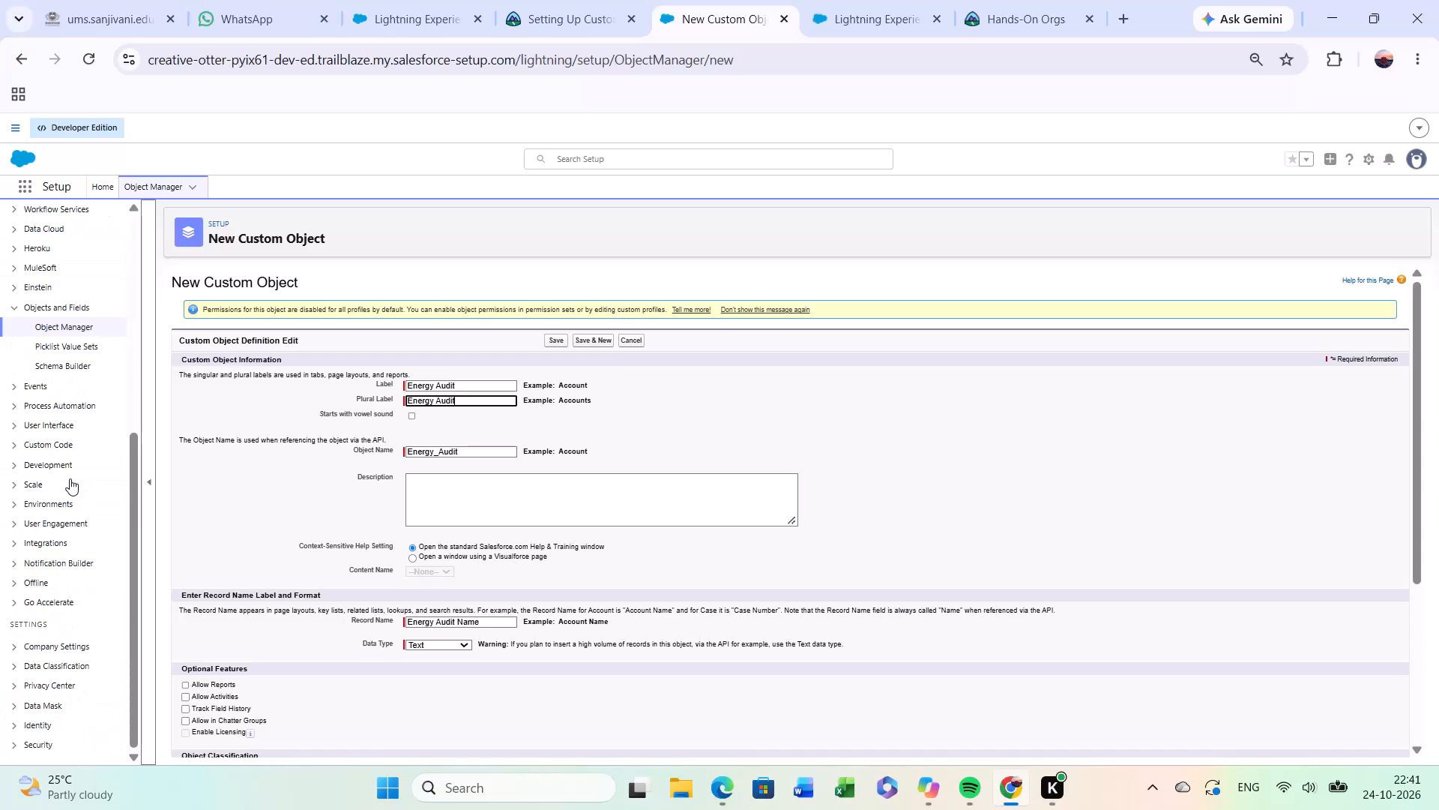
scroll(199, 638, "down", 4)
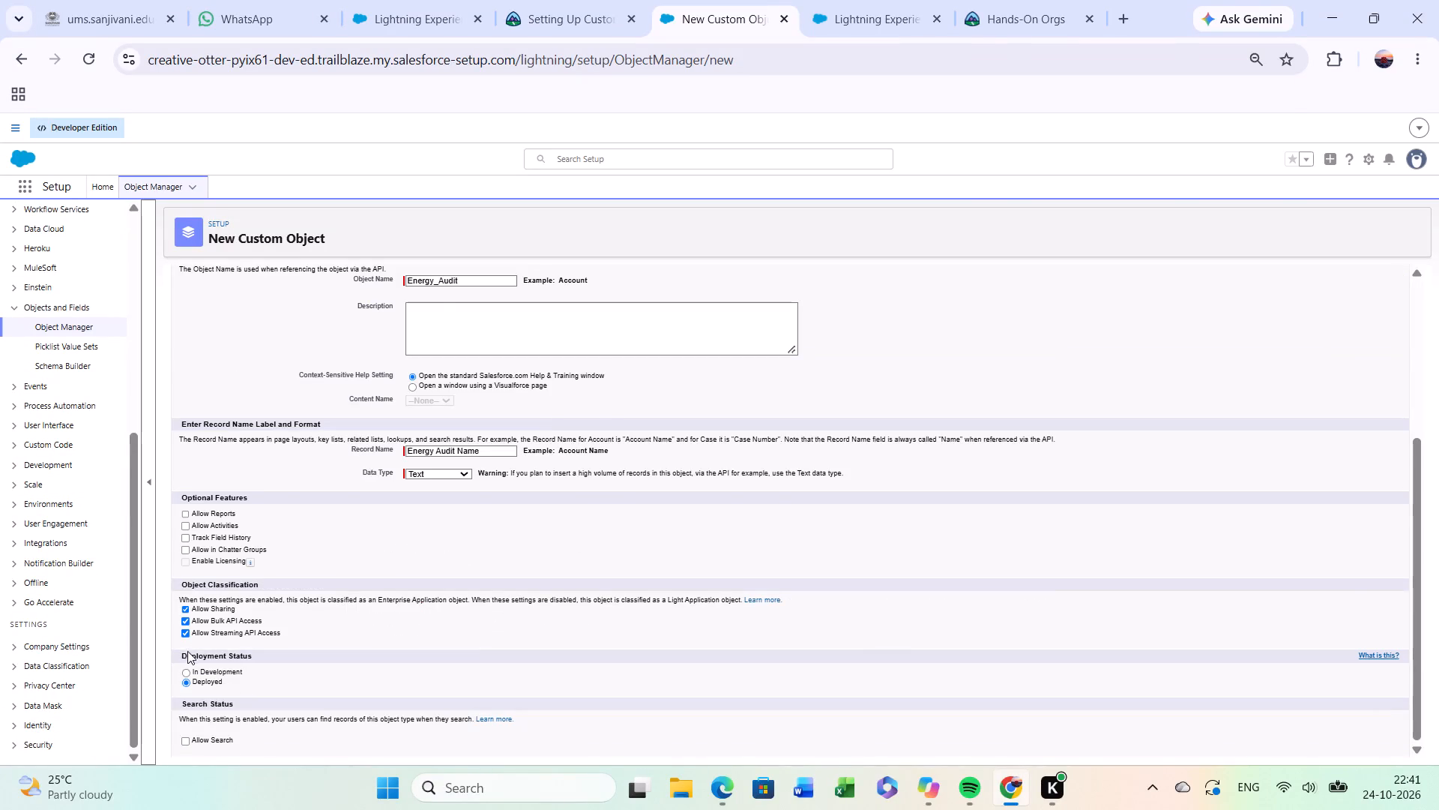
left_click(187, 655)
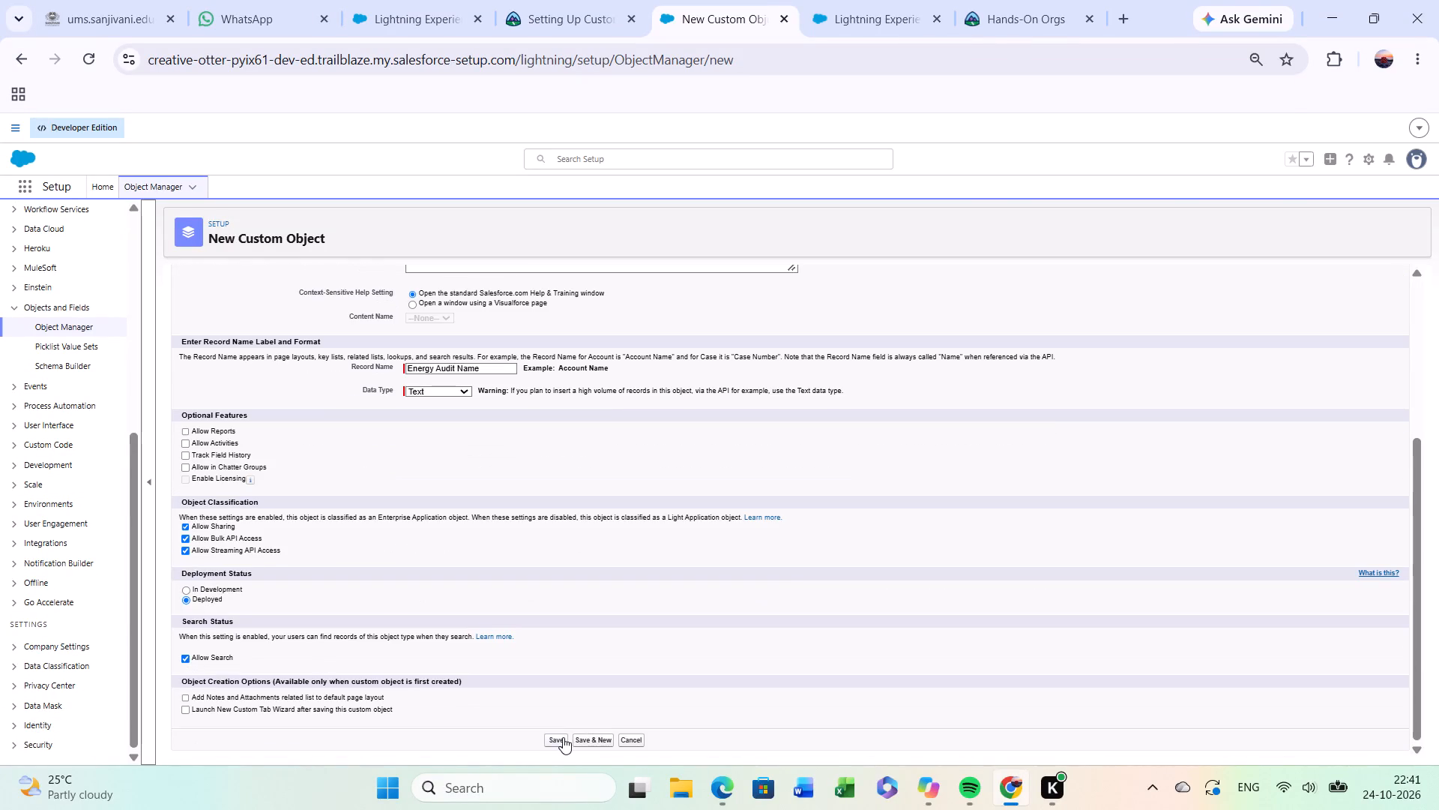
left_click(563, 737)
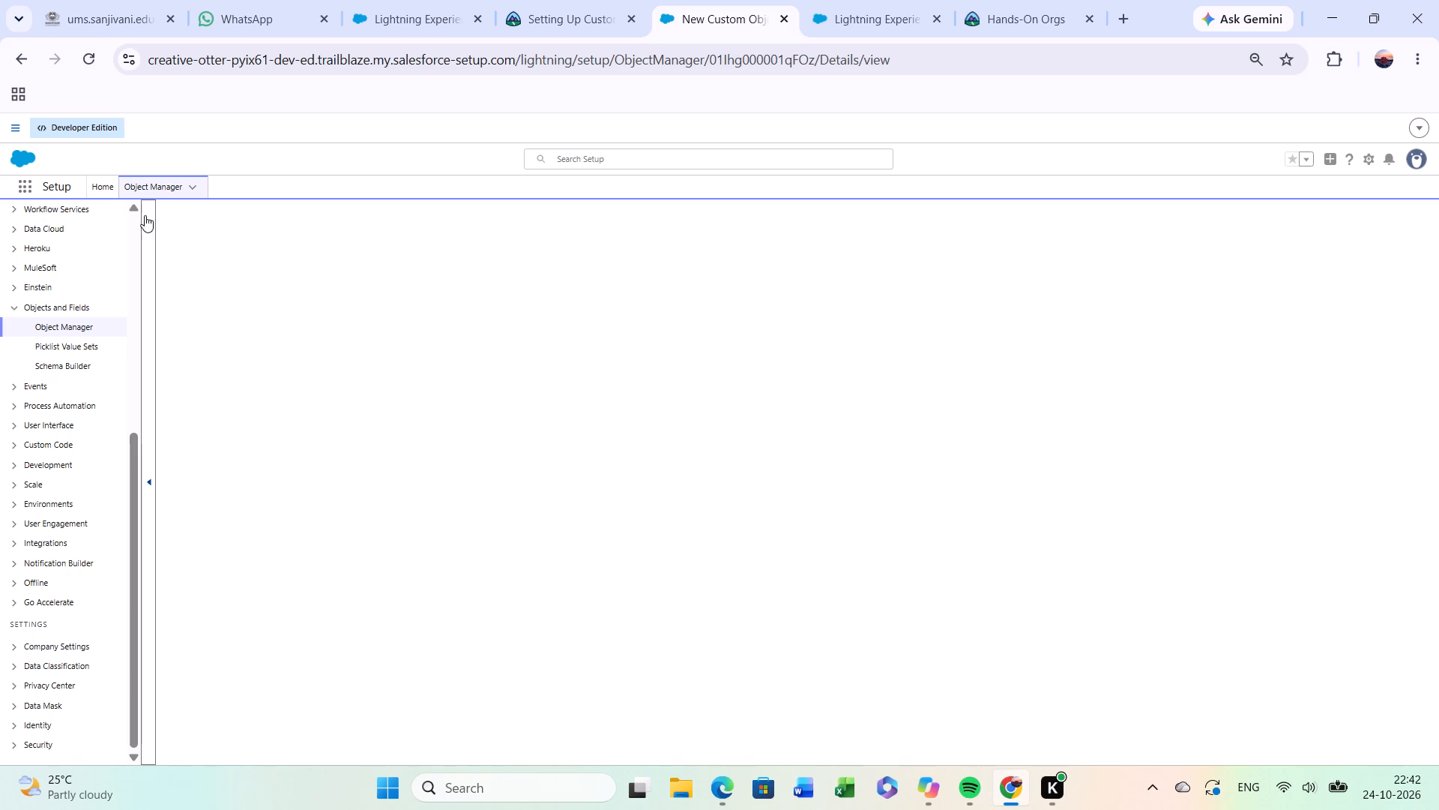
Return to the Setup home page, search the setup options for tabs and open the Tabs page under User Interface.
left_click(112, 190)
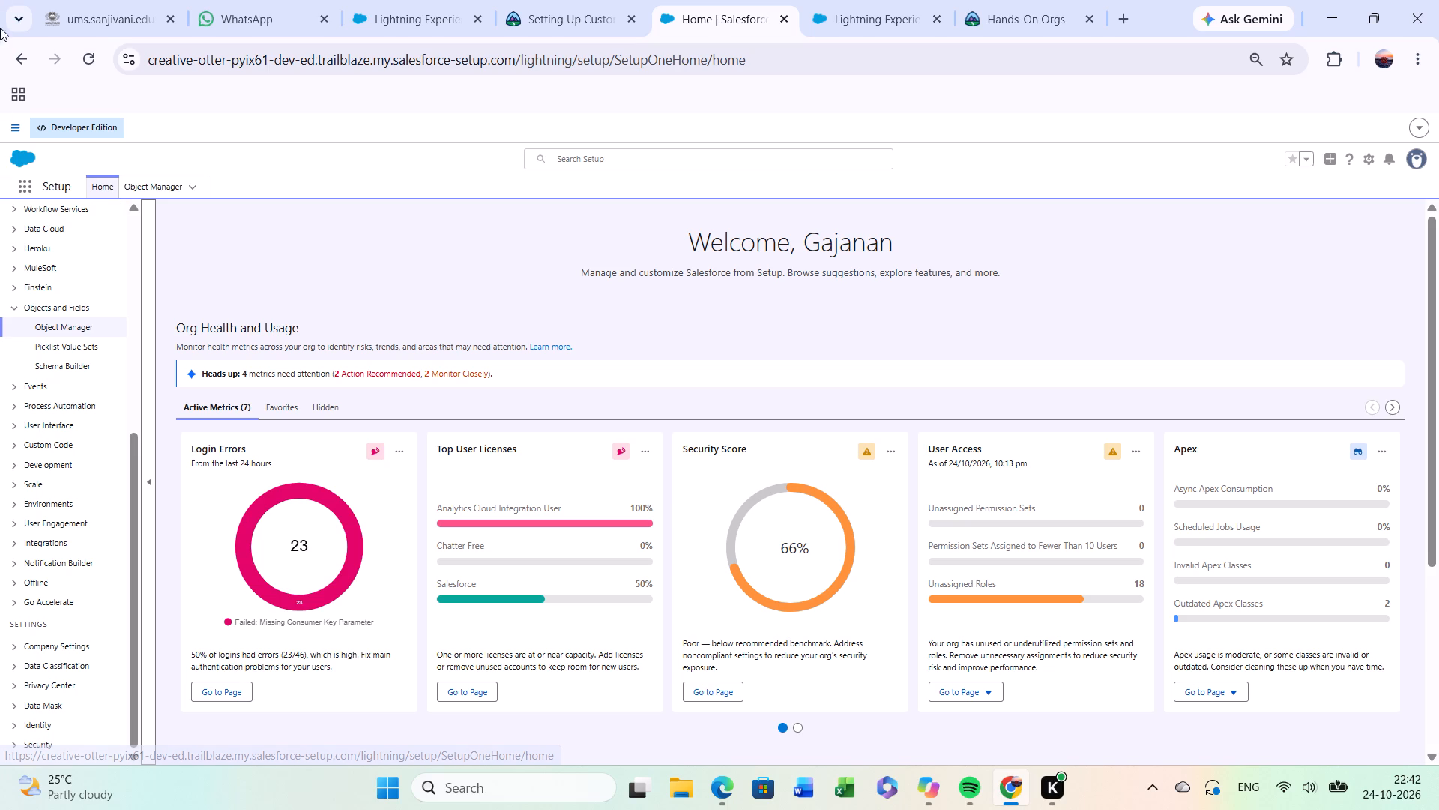
scroll(81, 278, "up", 5)
left_click(67, 211)
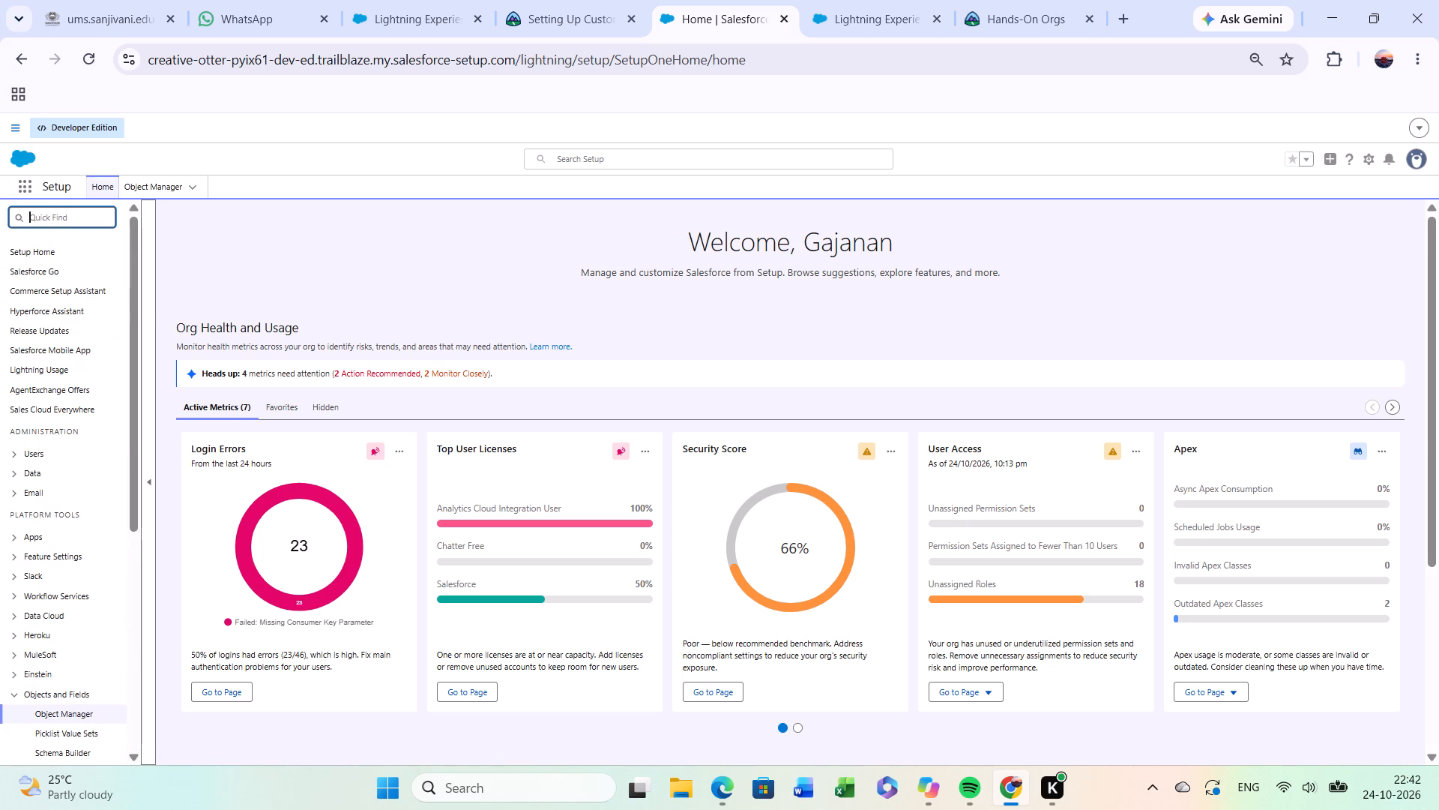
type("tabs")
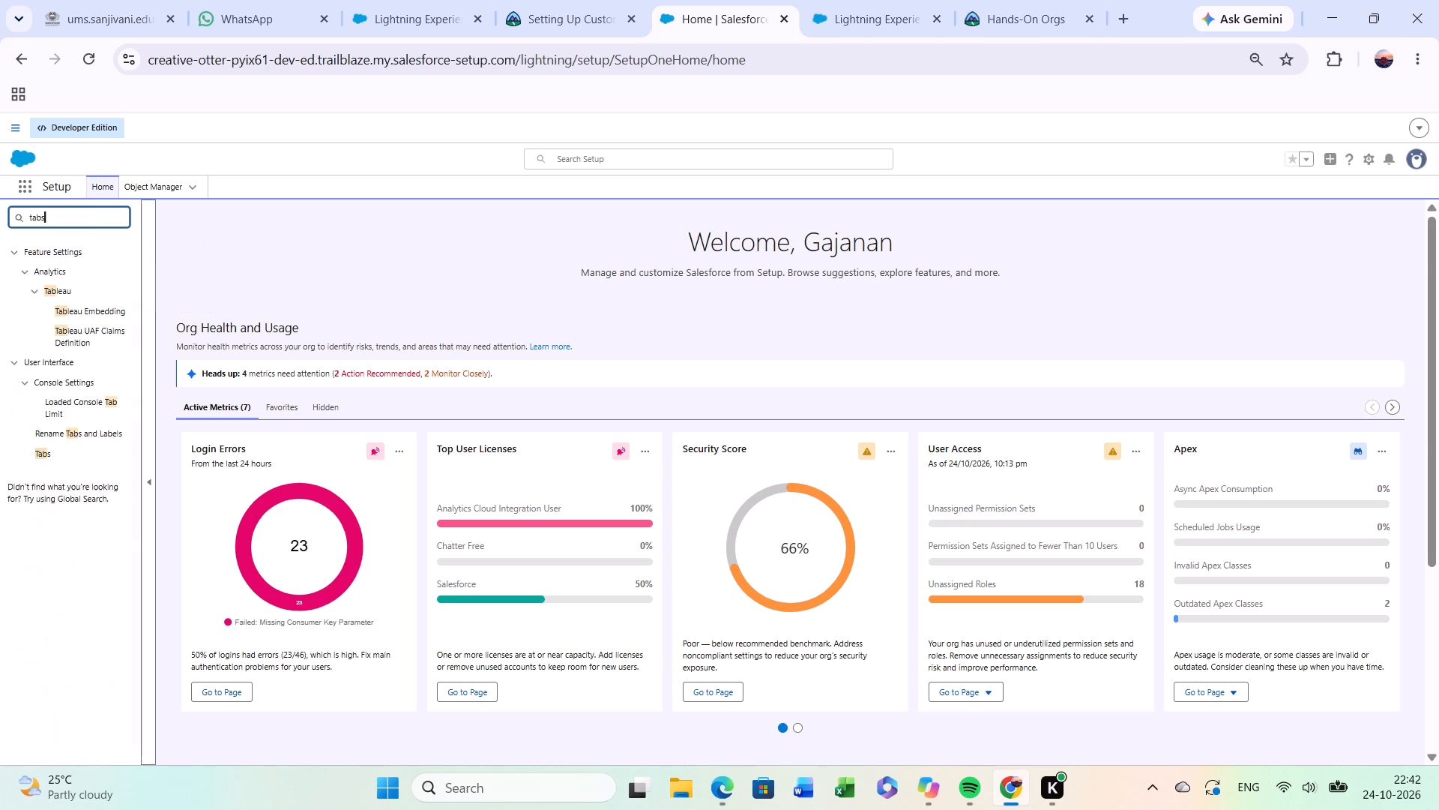
left_click(51, 296)
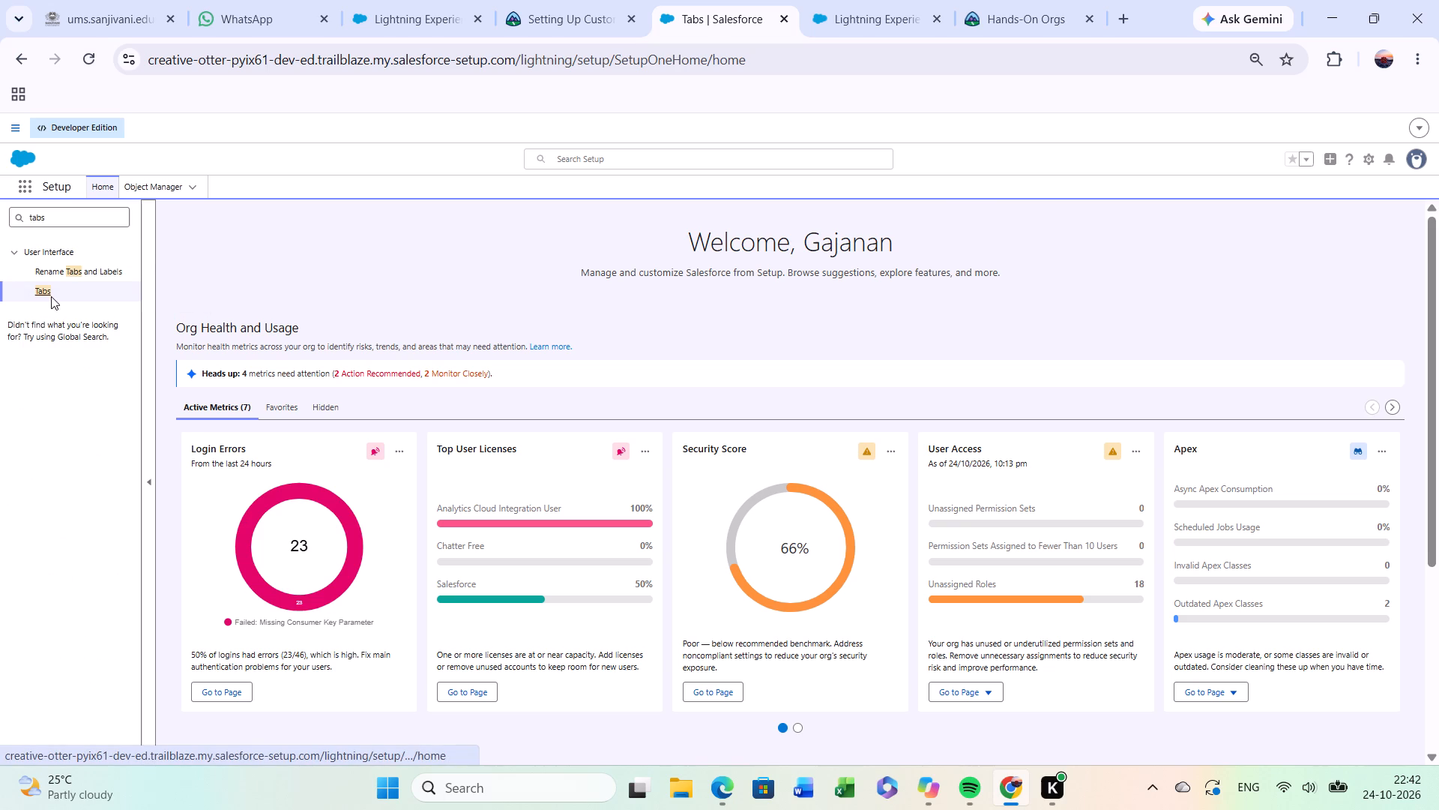
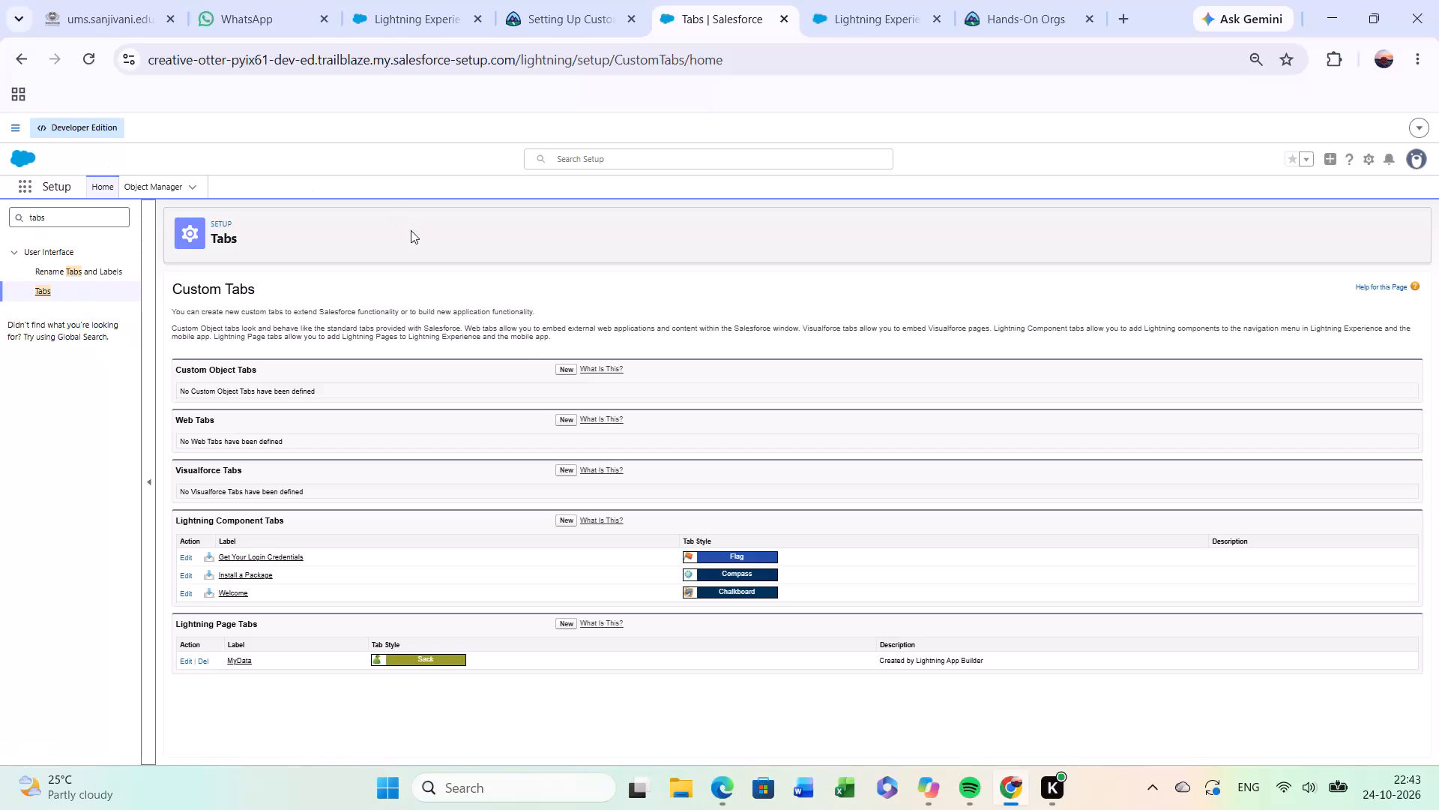
Start a new custom object tab for the Energy Audit object with the Fan tab style and proceed to the profiles step.
left_click(567, 371)
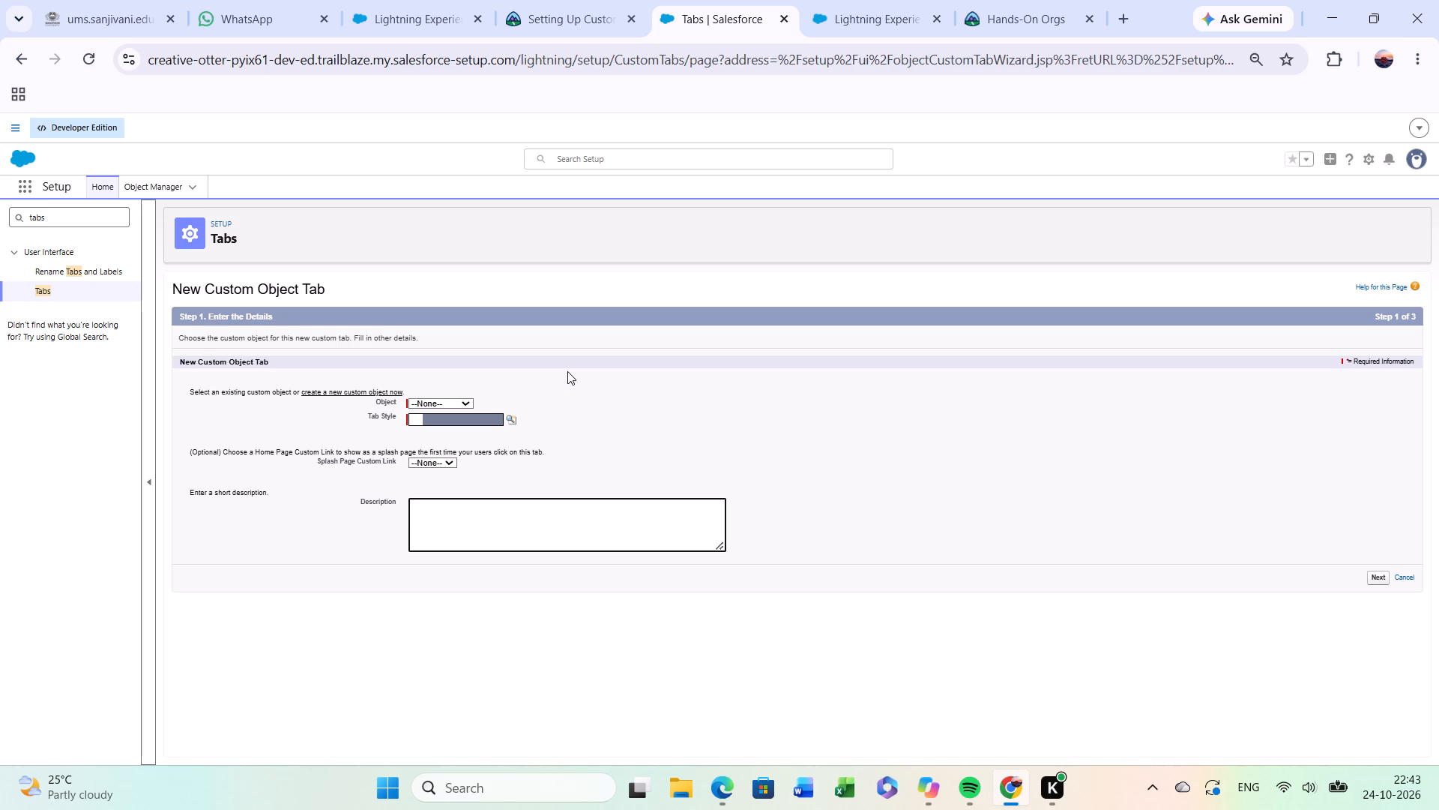
left_click(458, 400)
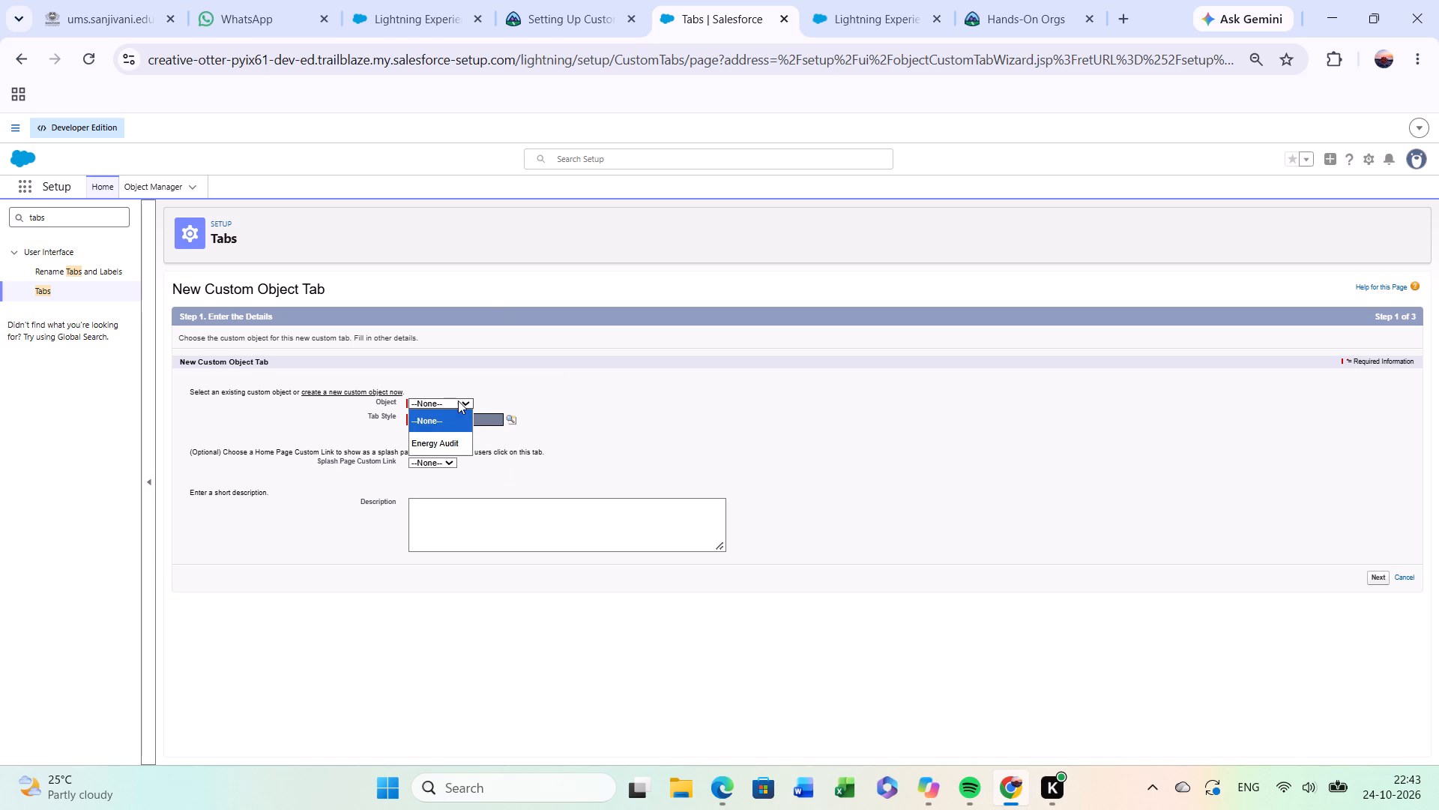
left_click(439, 448)
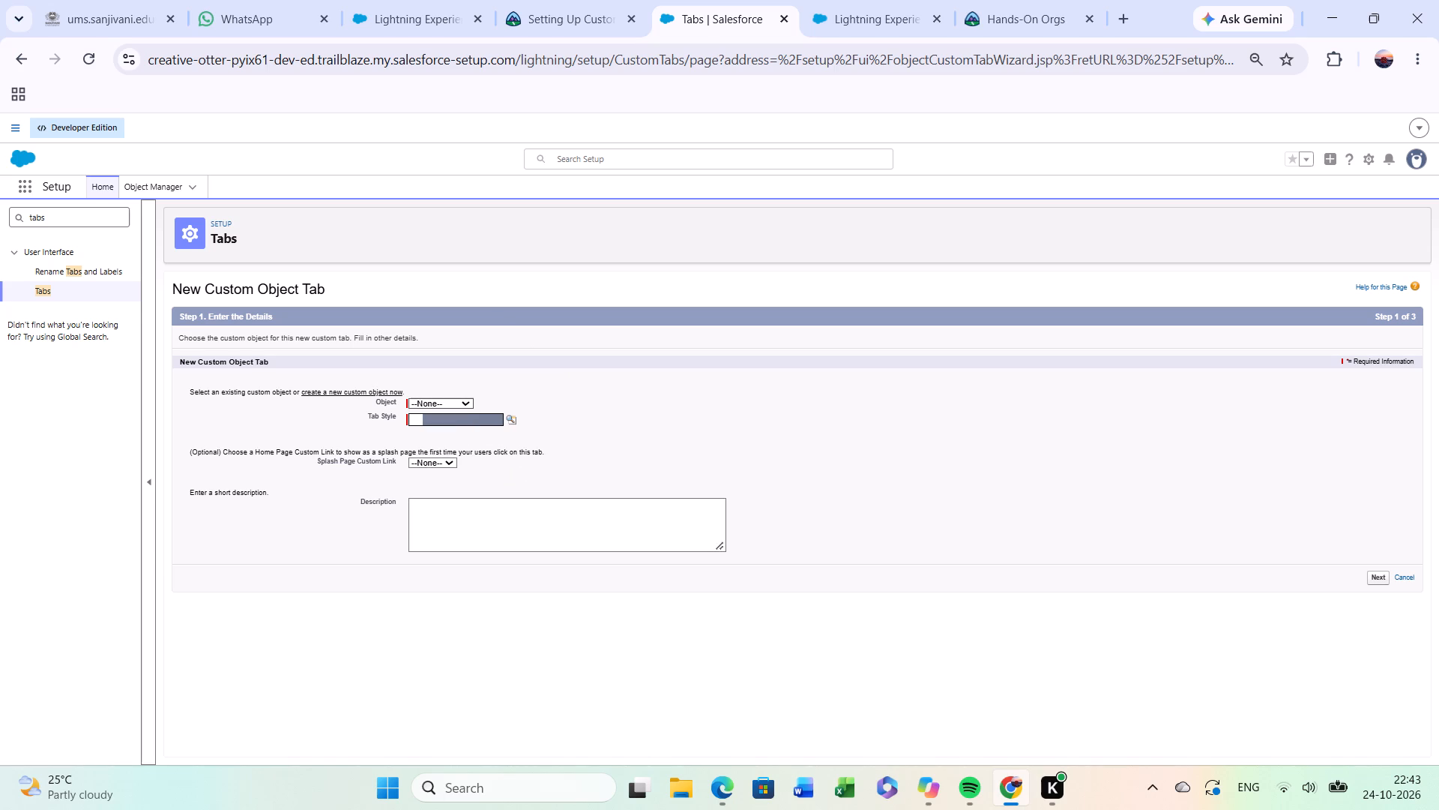
left_click(504, 417)
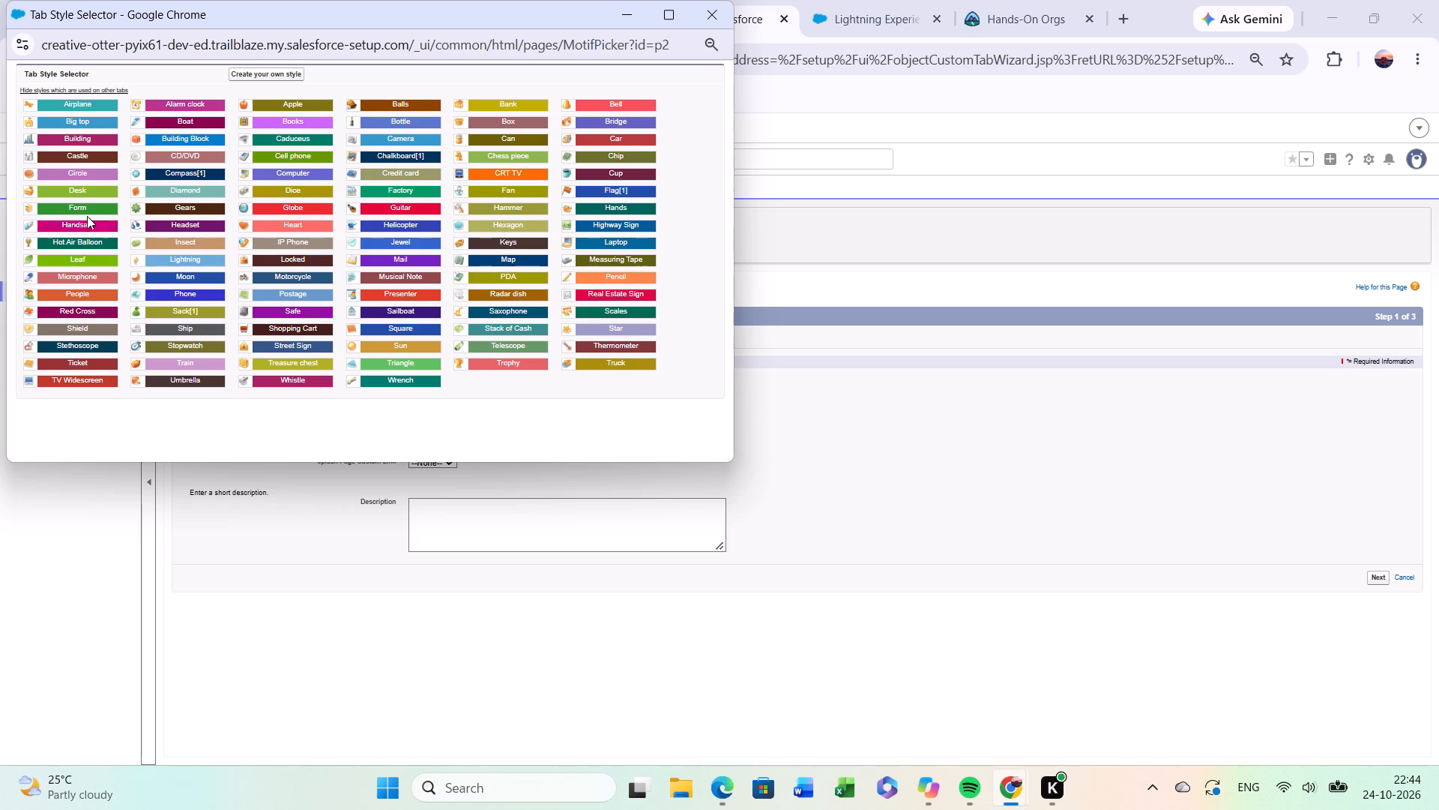
left_click(480, 190)
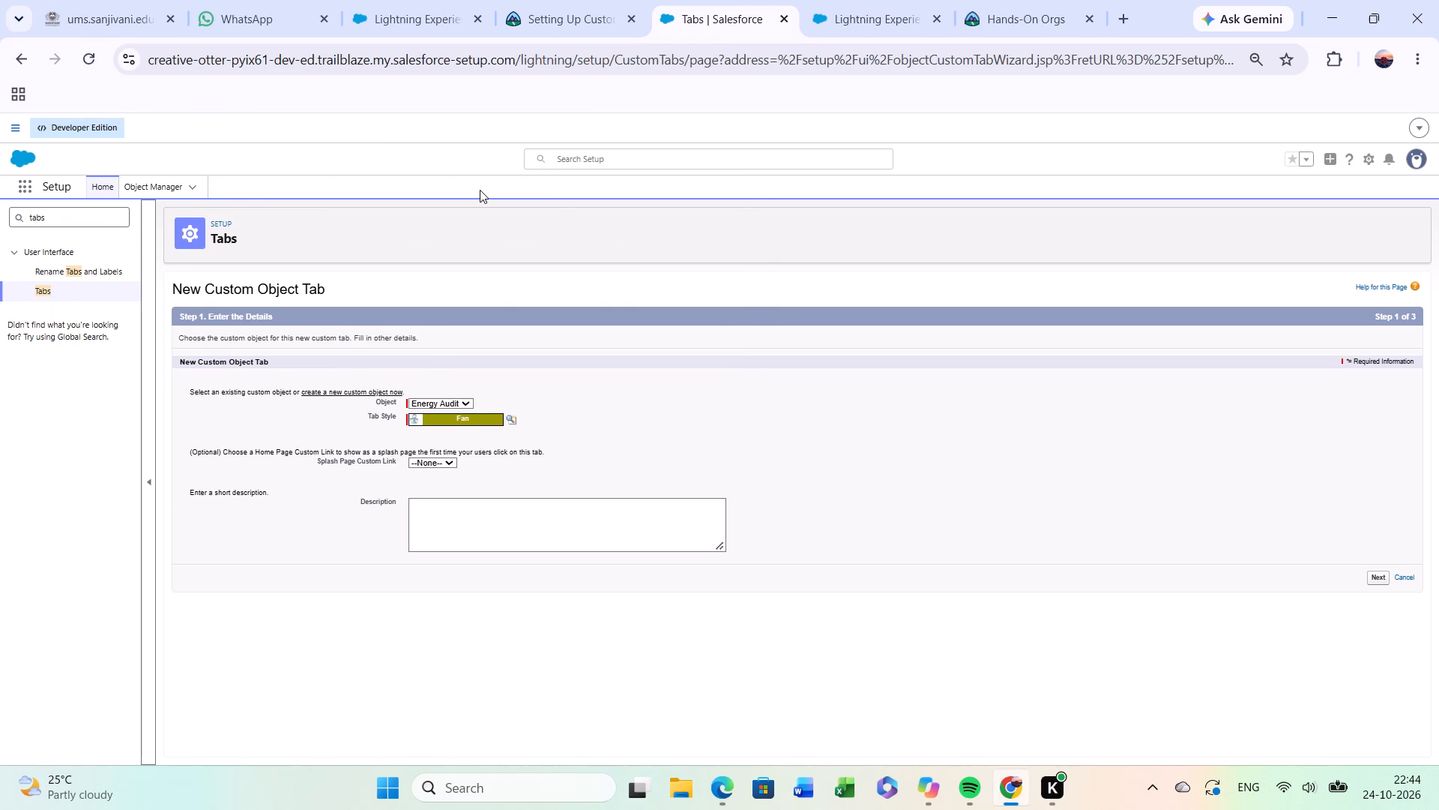
left_click(1377, 577)
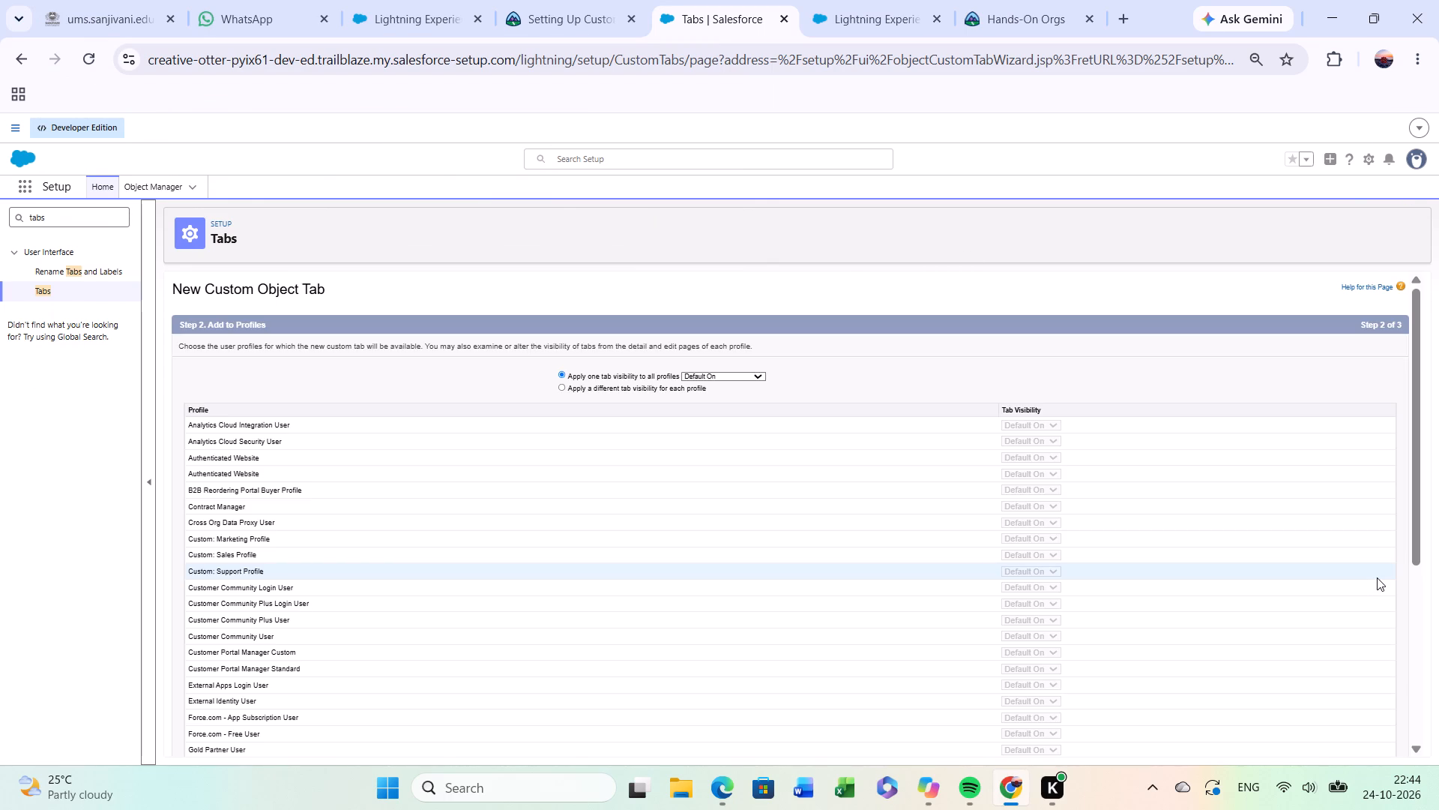
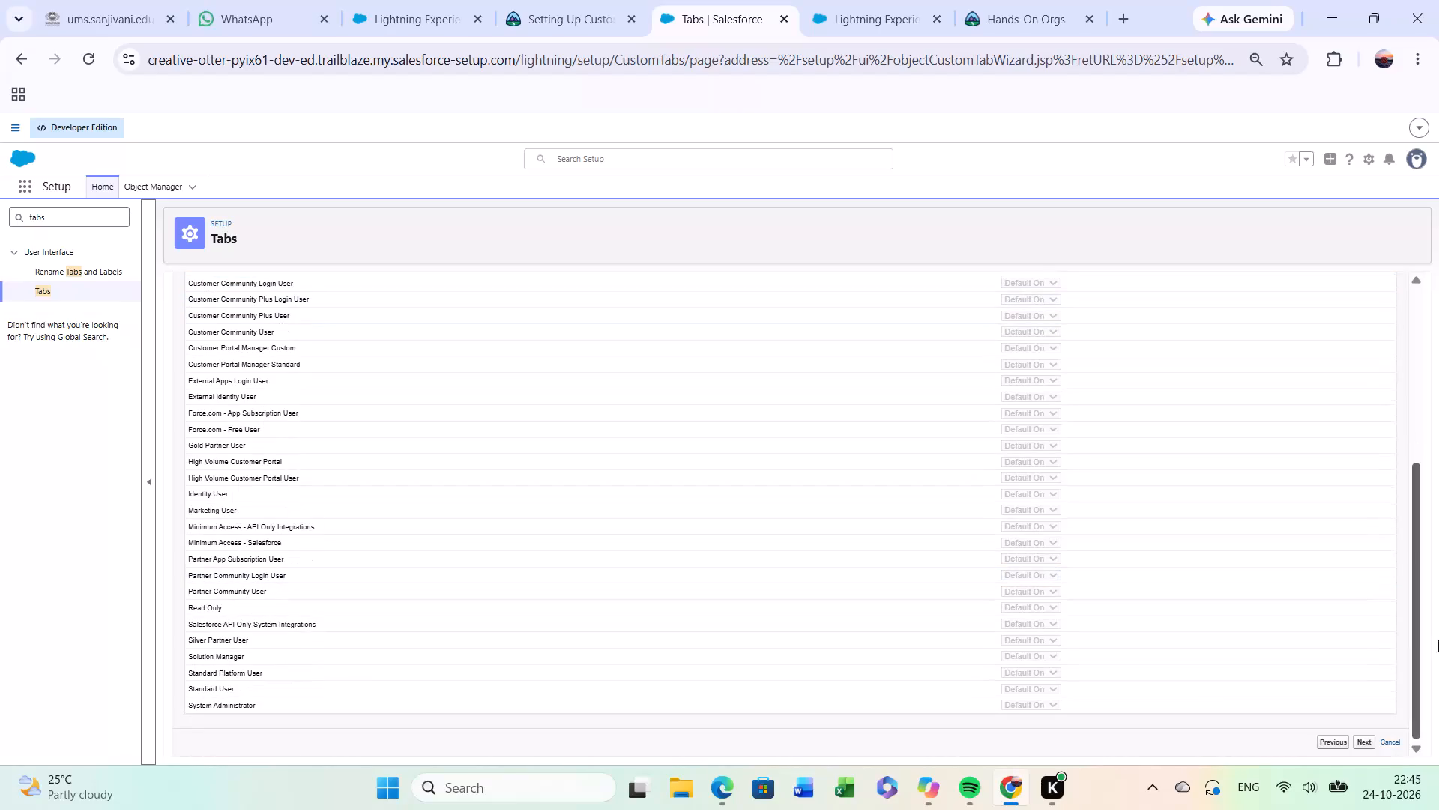
Keep the default profile visibility, leave the Energy Audit tab included in all custom apps, and save it.
left_click(1362, 733)
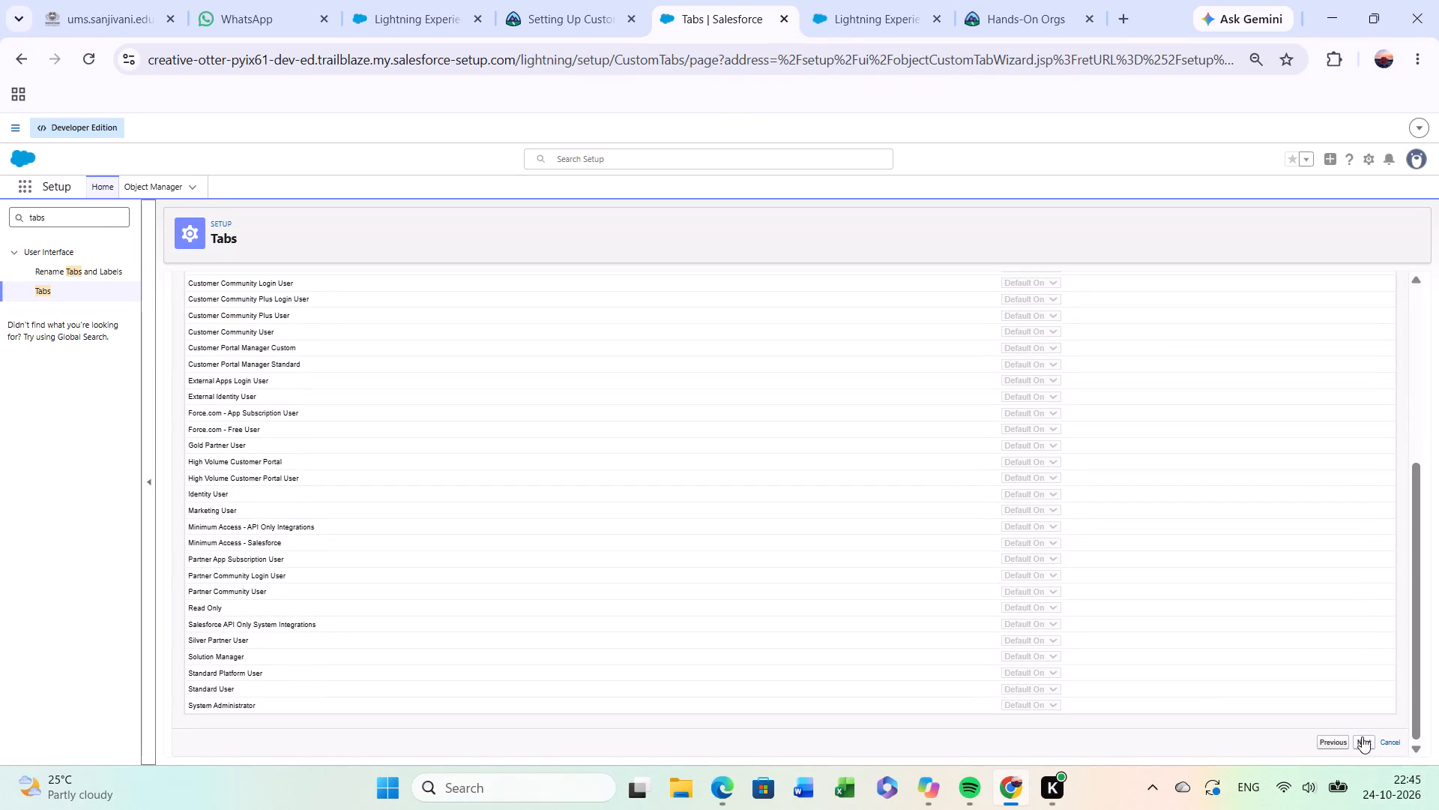
left_click(1362, 742)
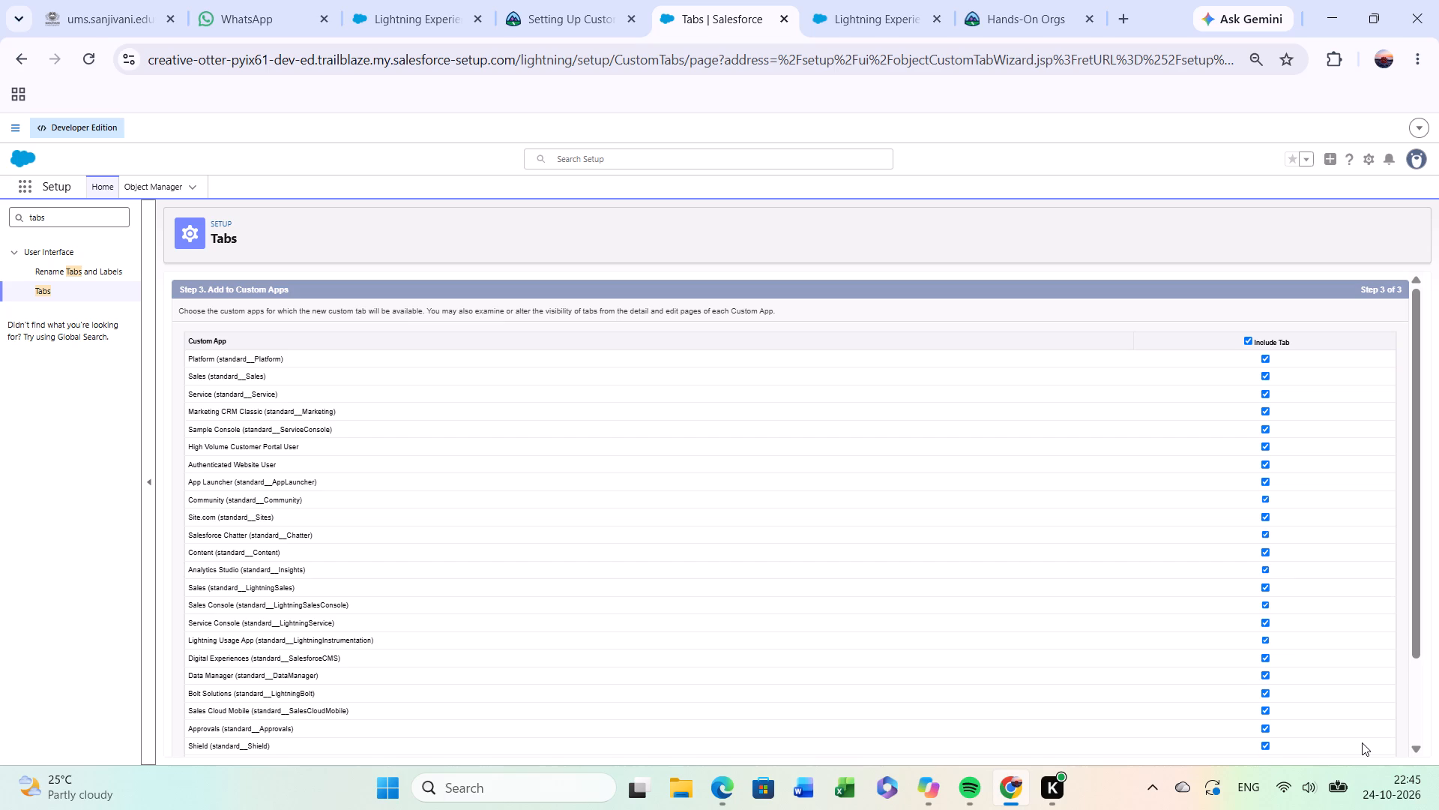
scroll(1362, 742, "down", 3)
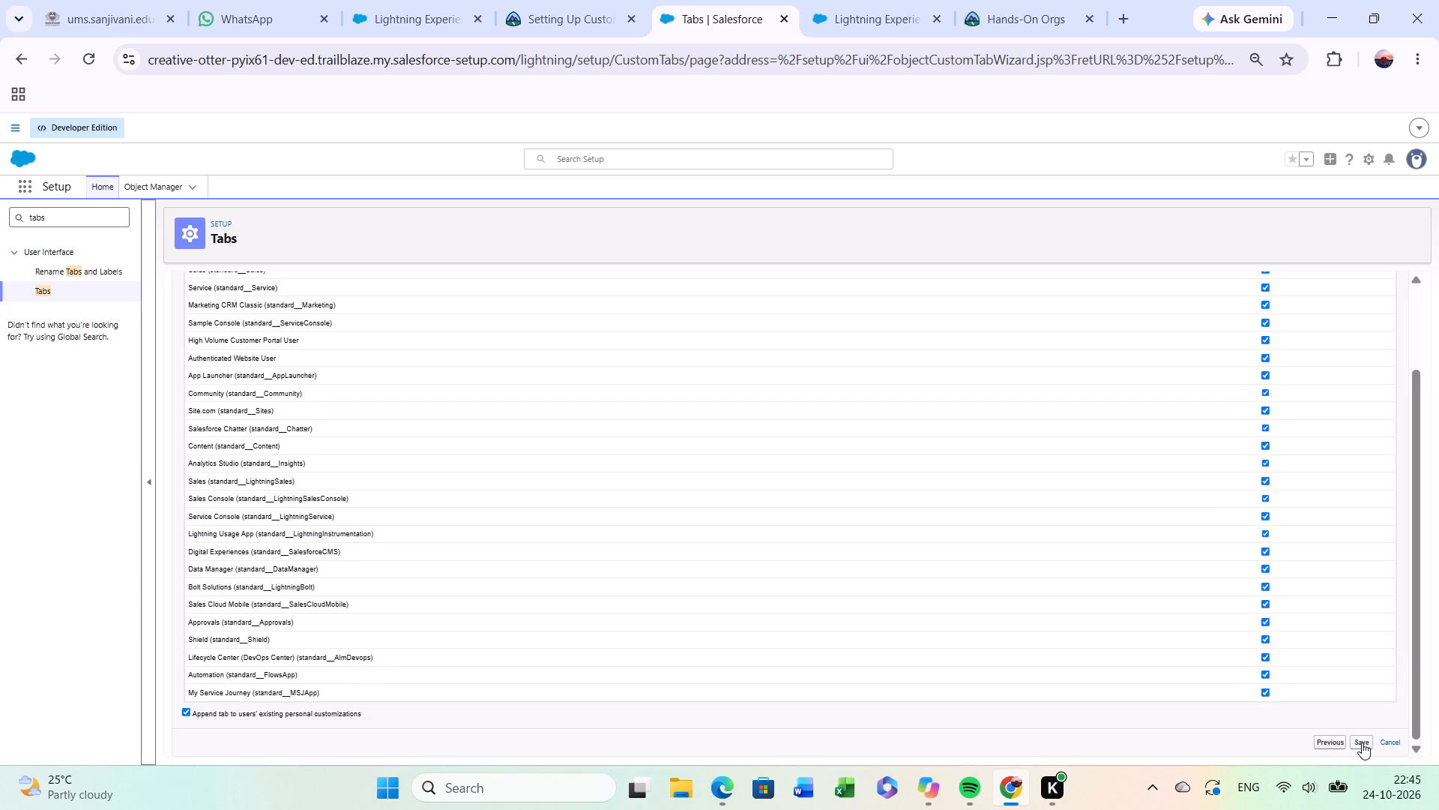
left_click(1362, 742)
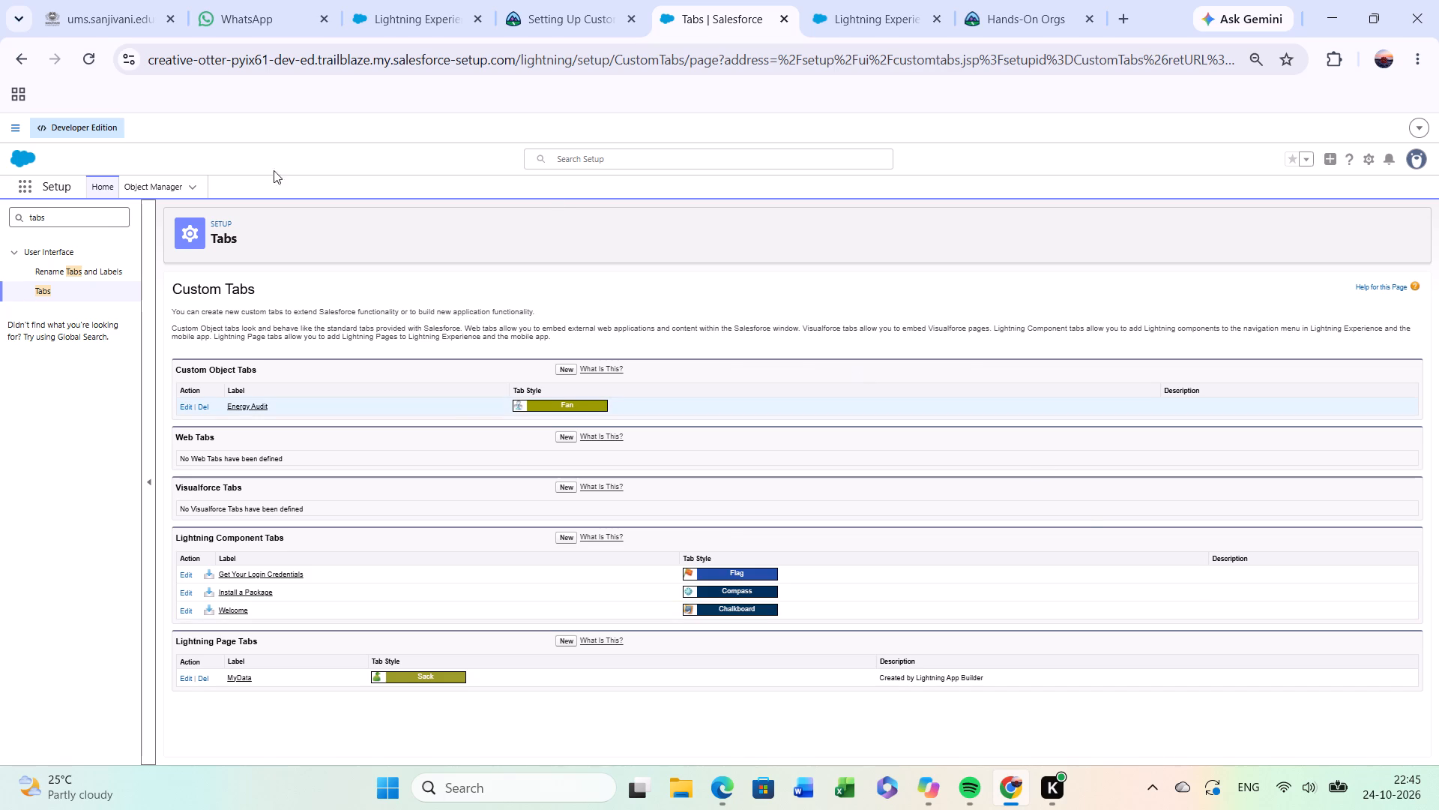
Find the Energy Audit custom object in Object Manager by searching for "ener" and open its details.
left_click(151, 186)
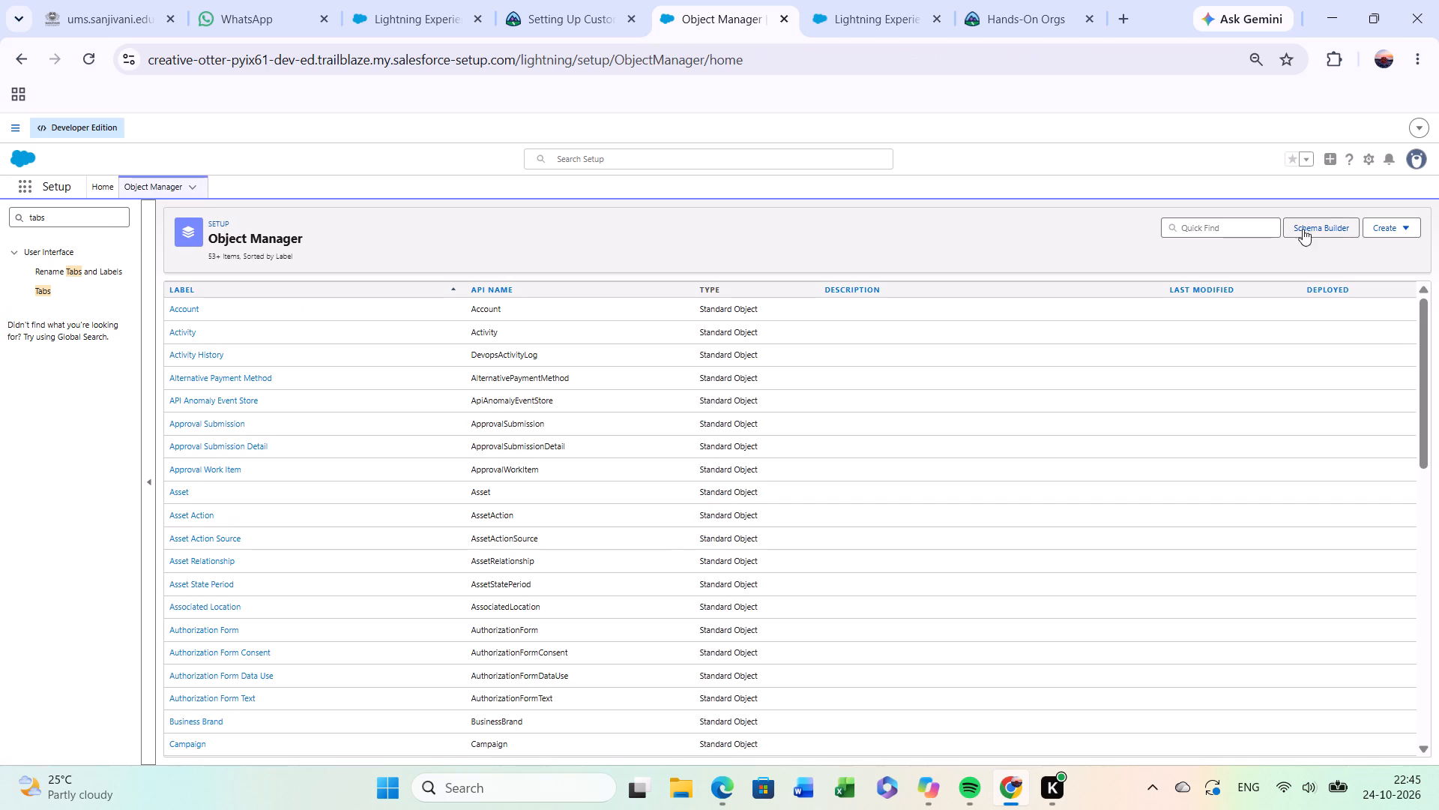
left_click(1226, 229)
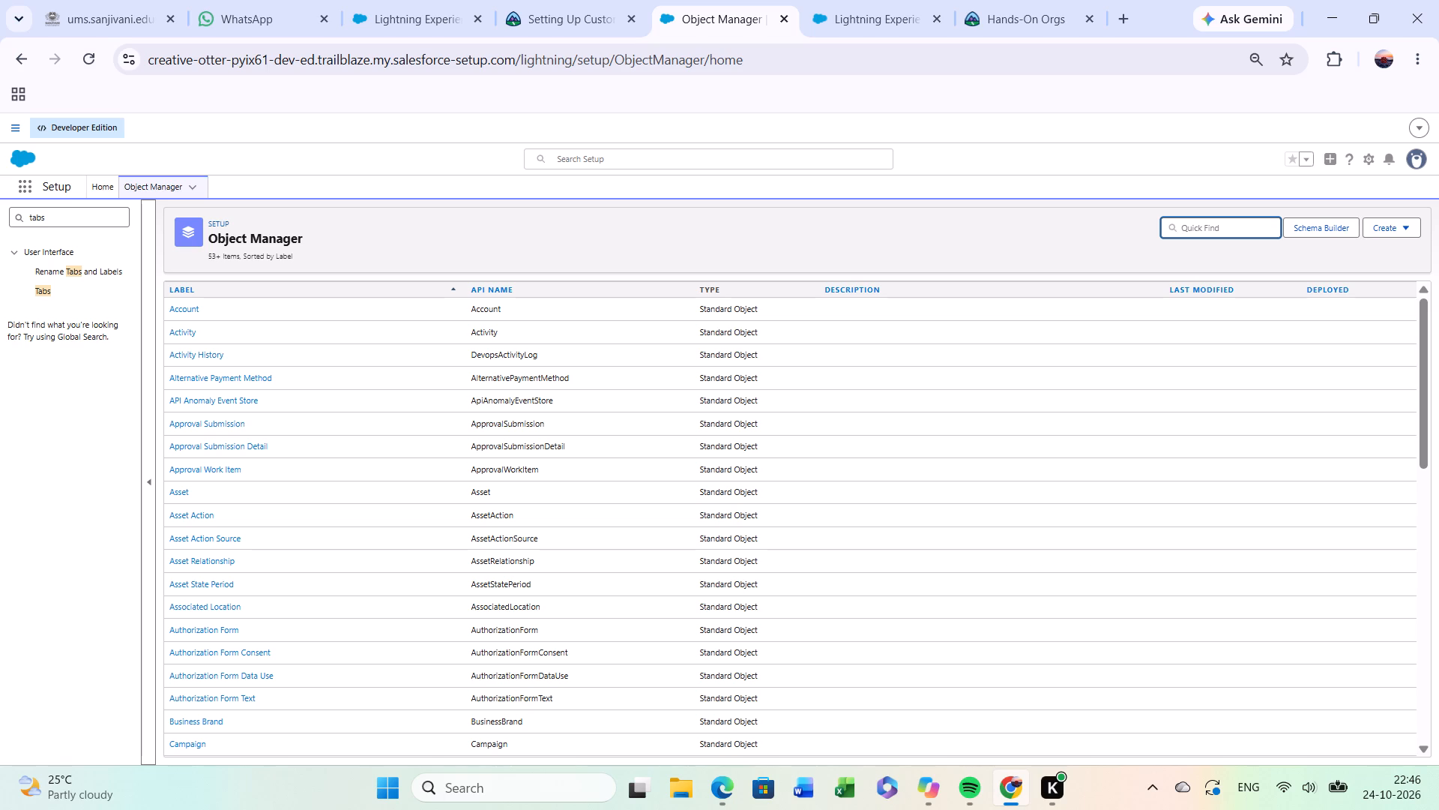
type("ener")
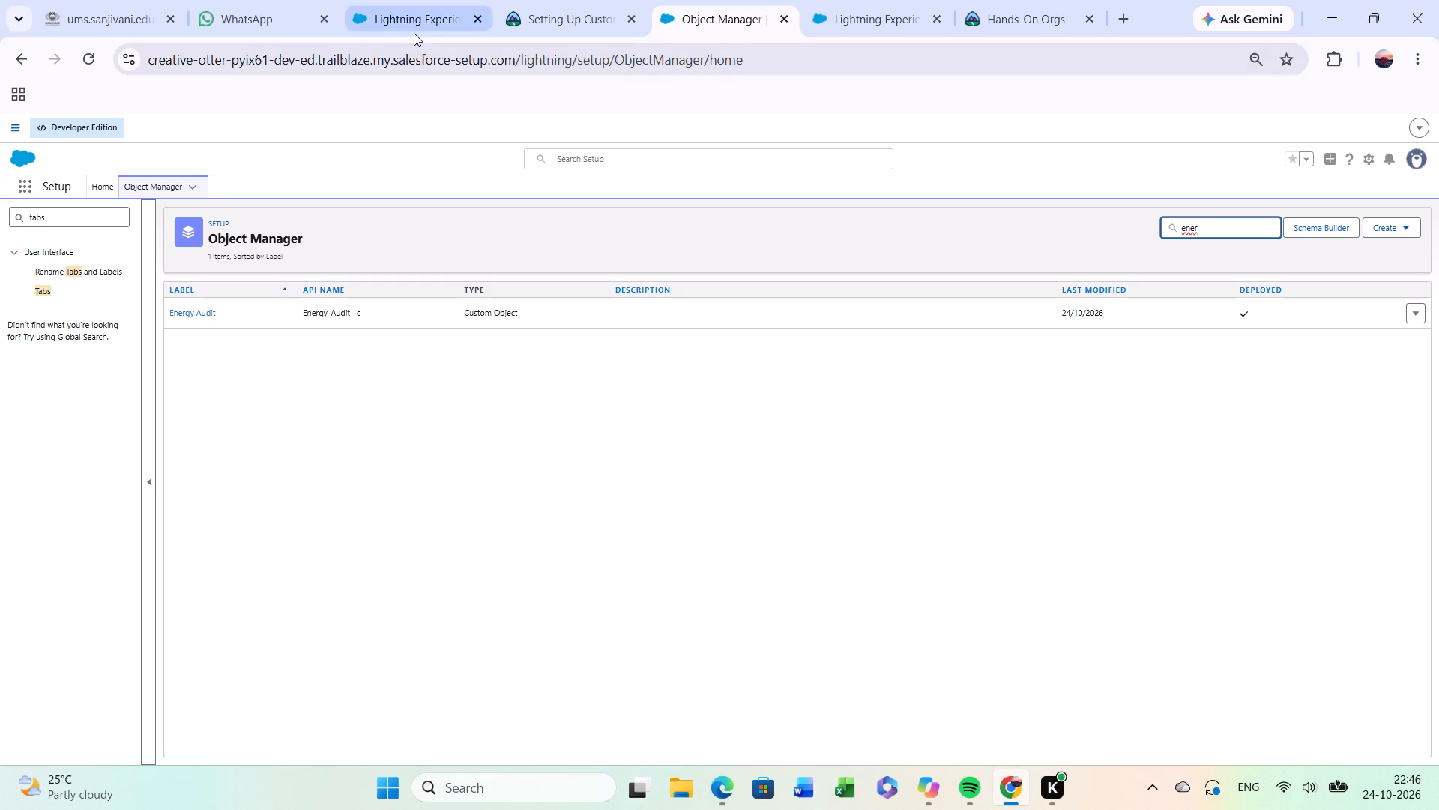
left_click(195, 313)
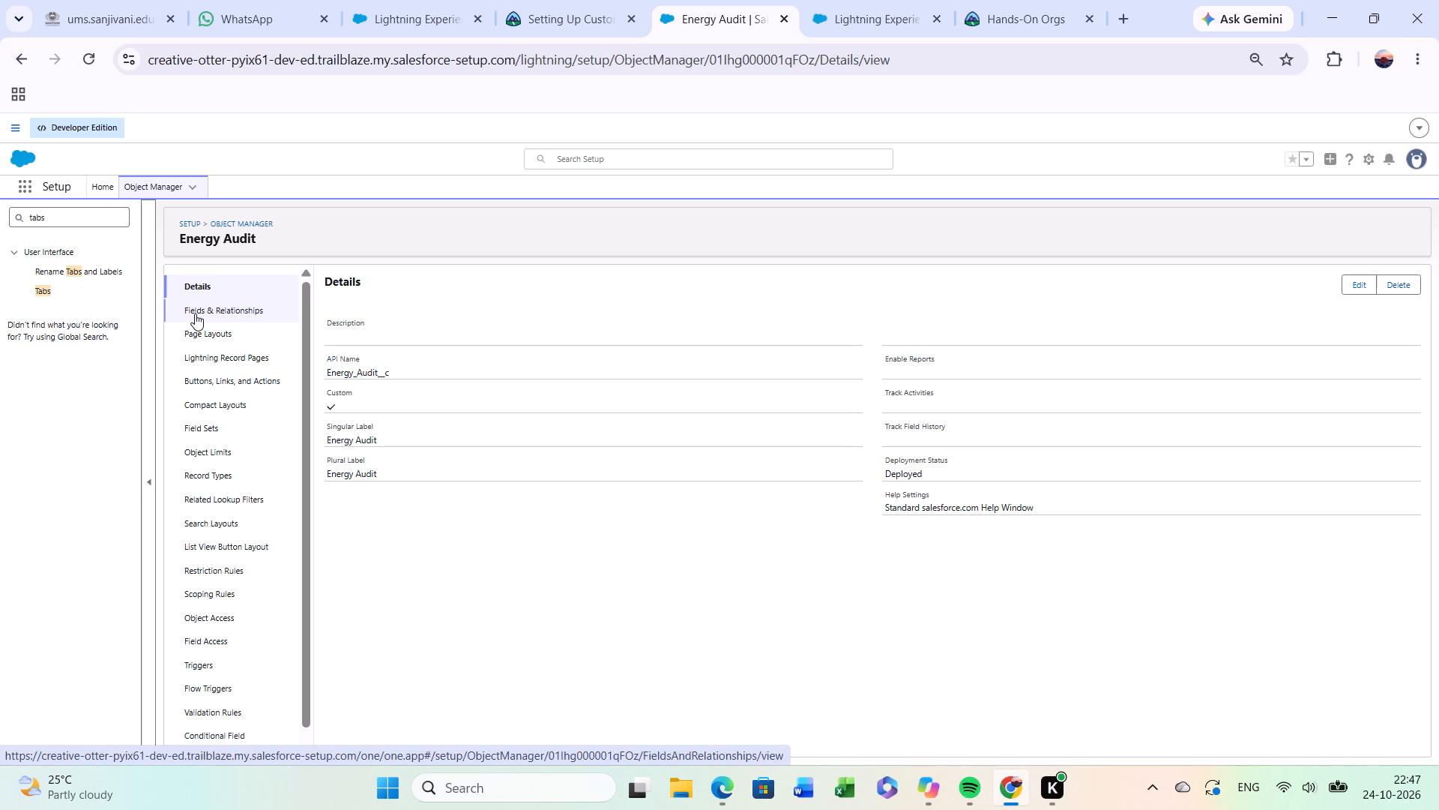
Start a new custom field in the Energy Audit object's Fields & Relationships.
left_click(196, 313, "ctrl")
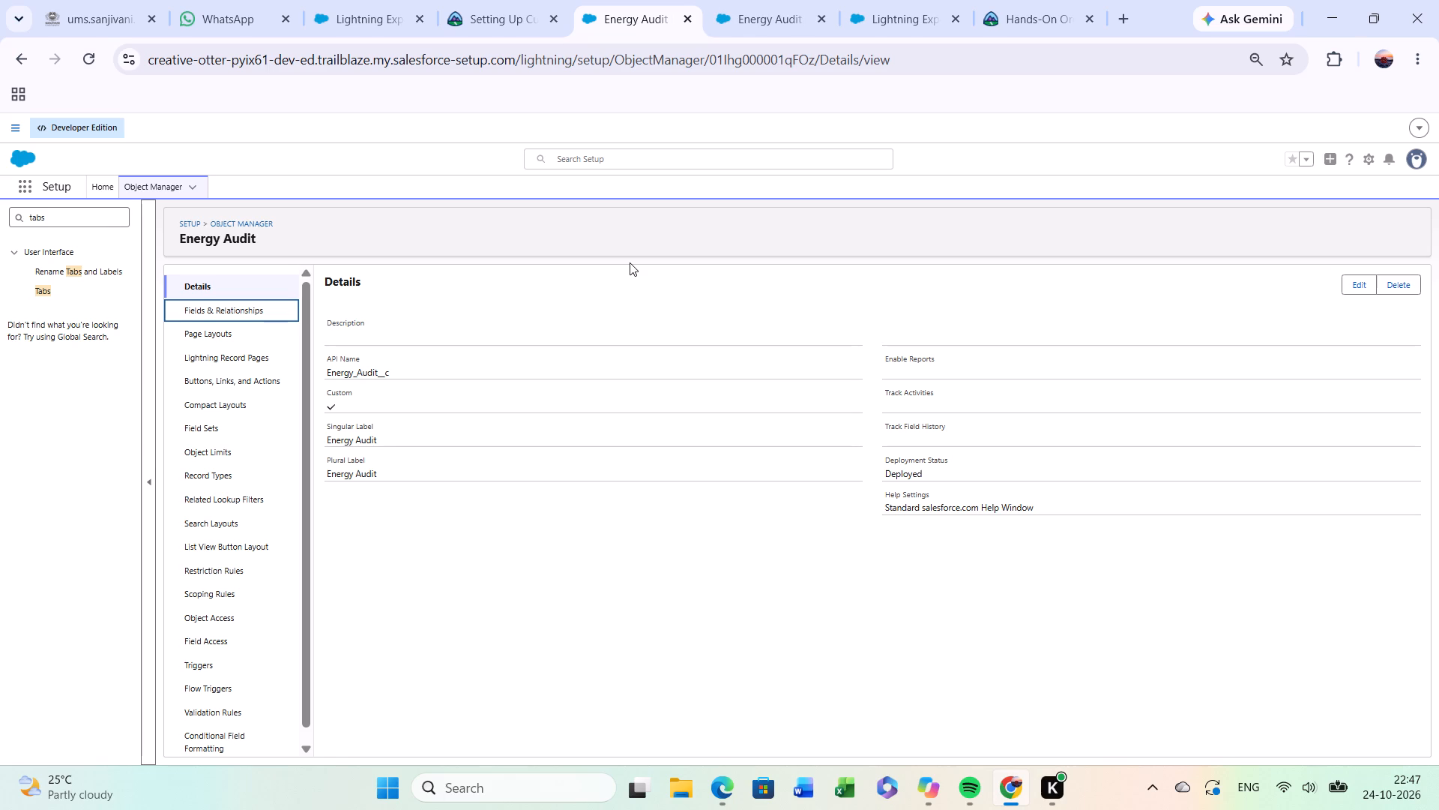
left_click(241, 313)
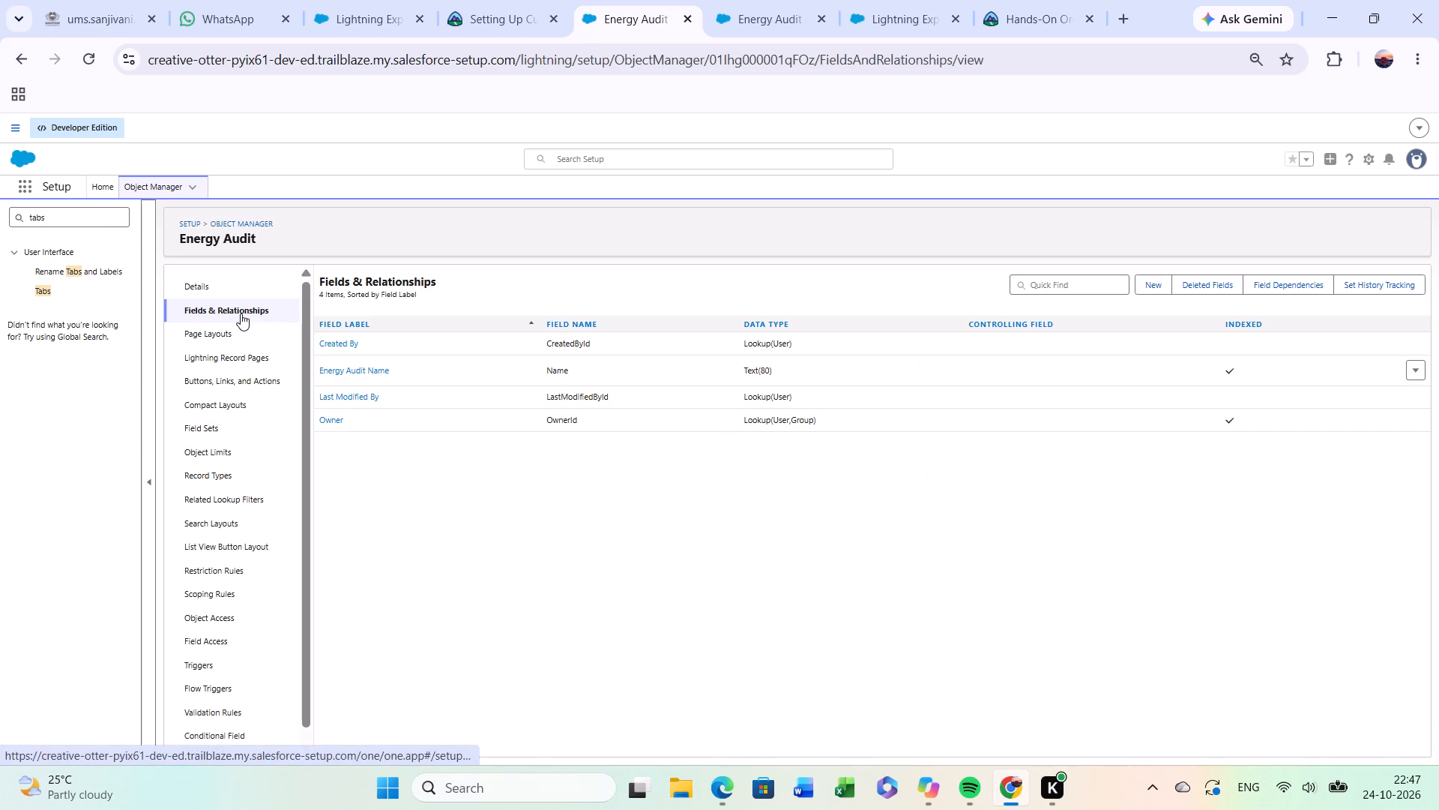
left_click(1146, 282)
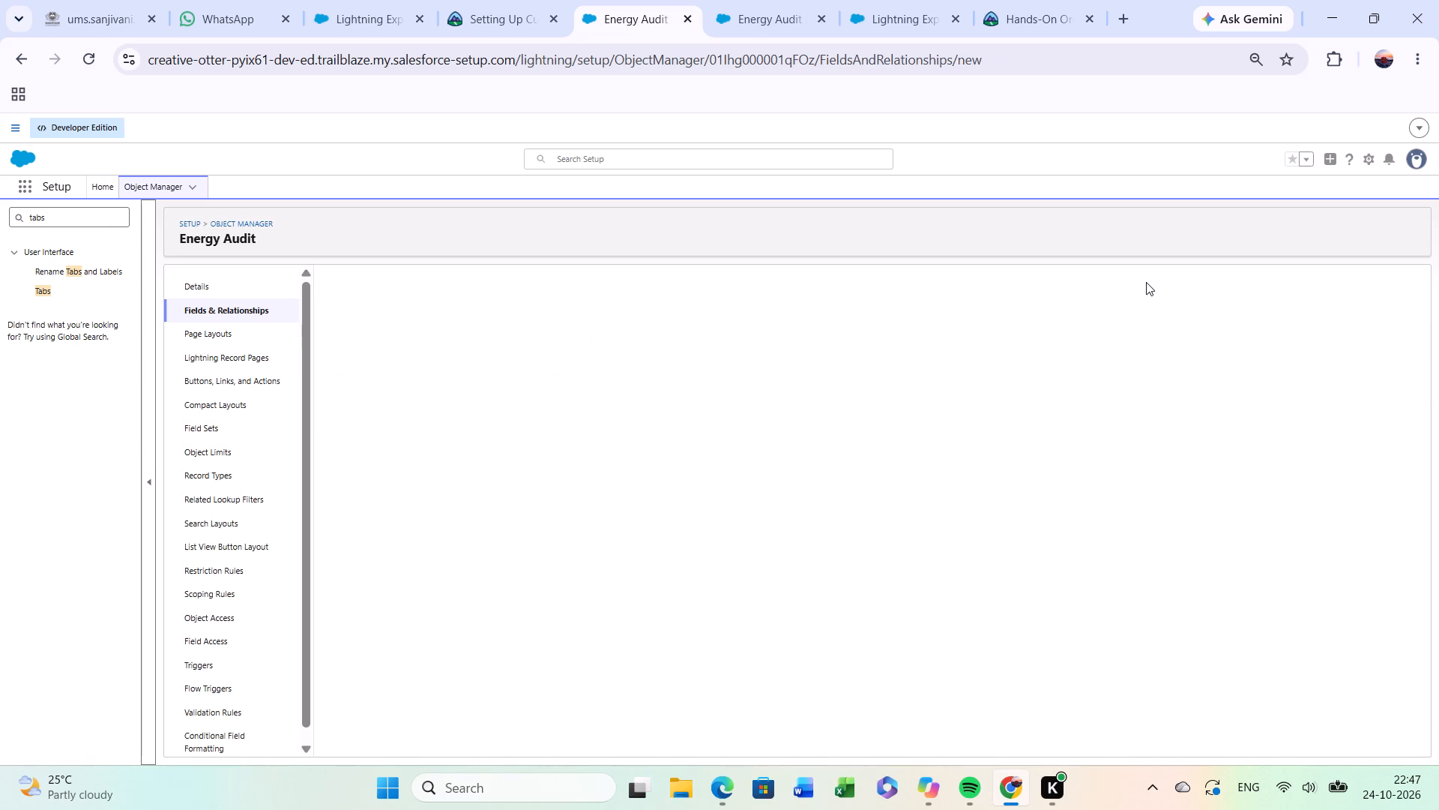
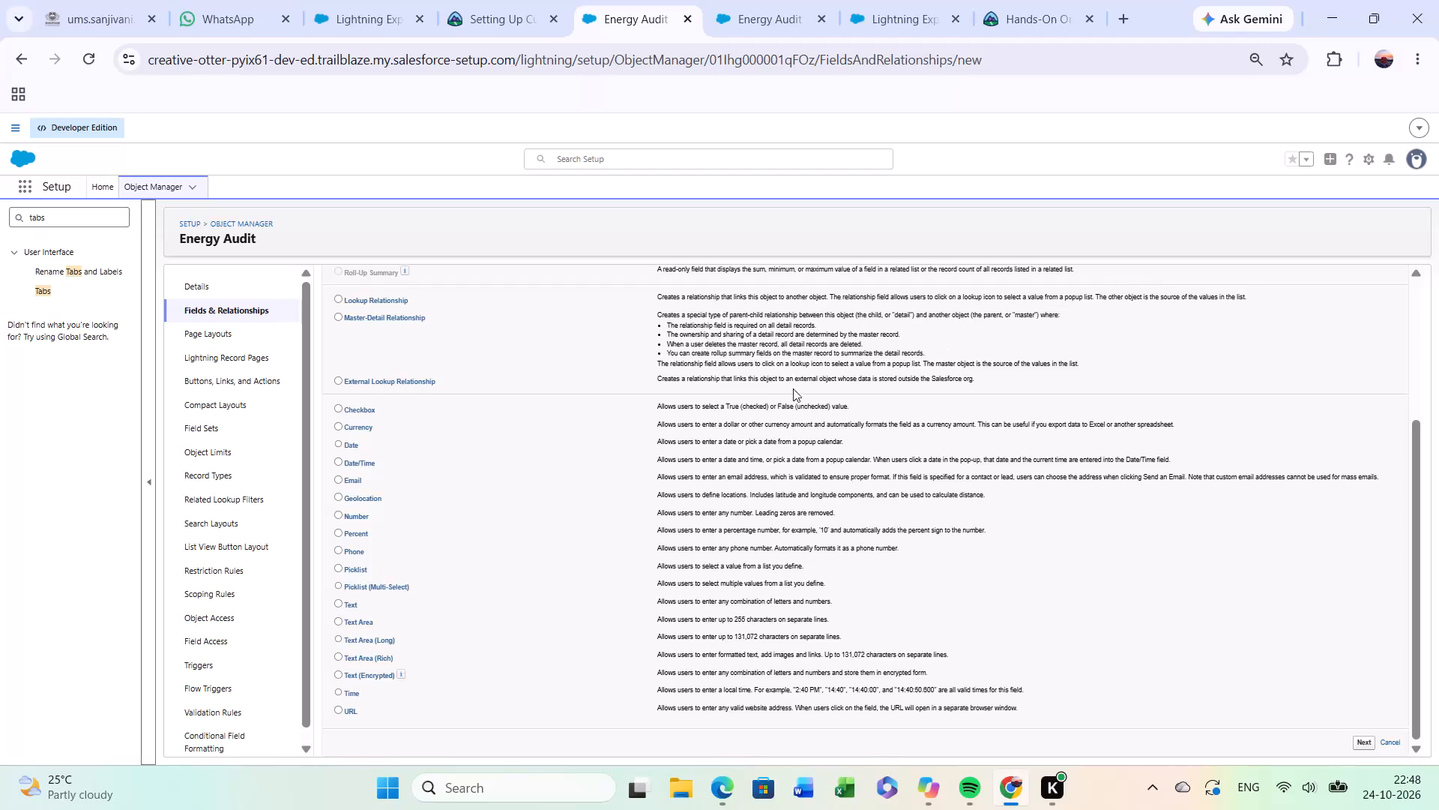
Choose Picklist as the data type for the new Energy Audit custom field and continue to its details.
left_click(340, 569)
scroll(1061, 442, "up", 2)
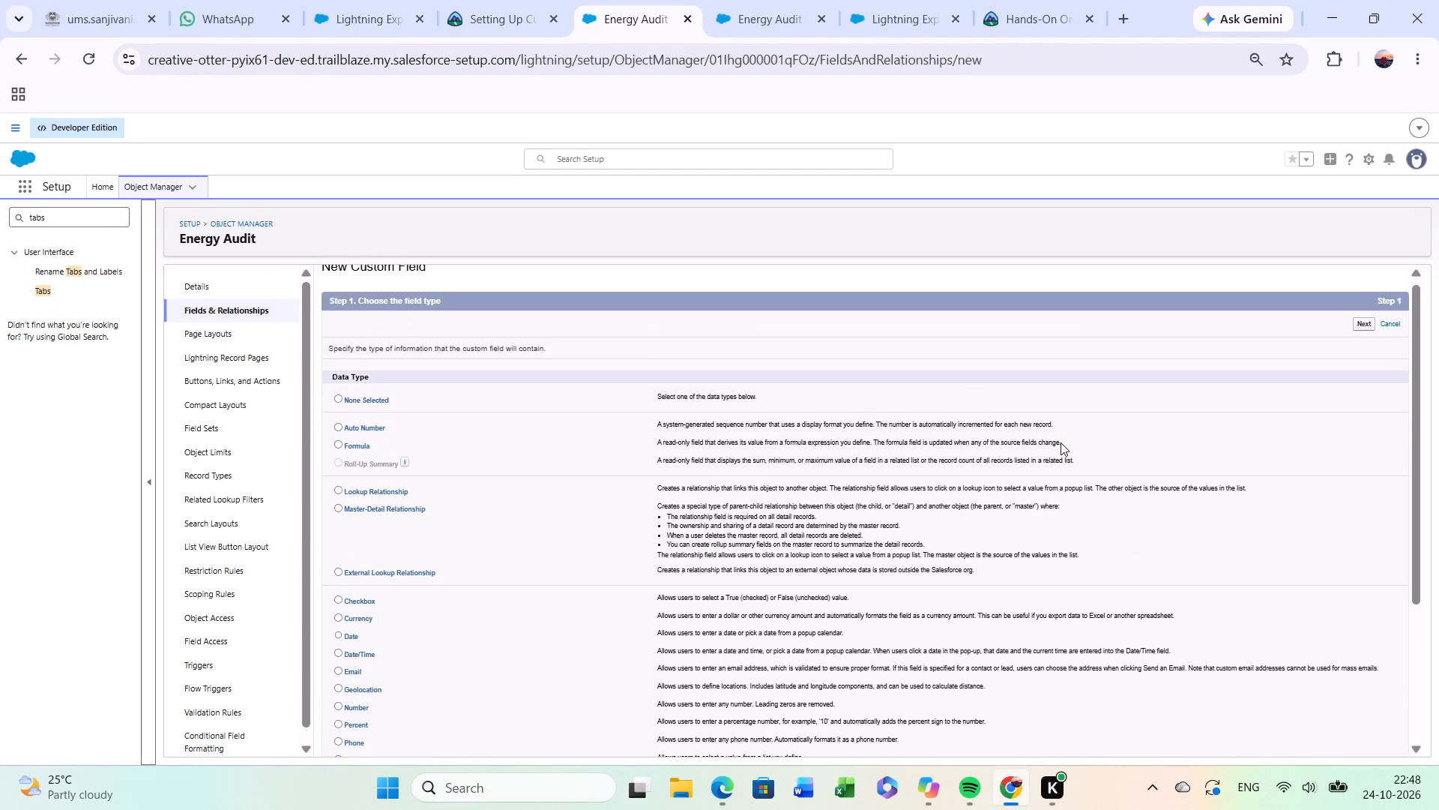
left_click(1371, 345)
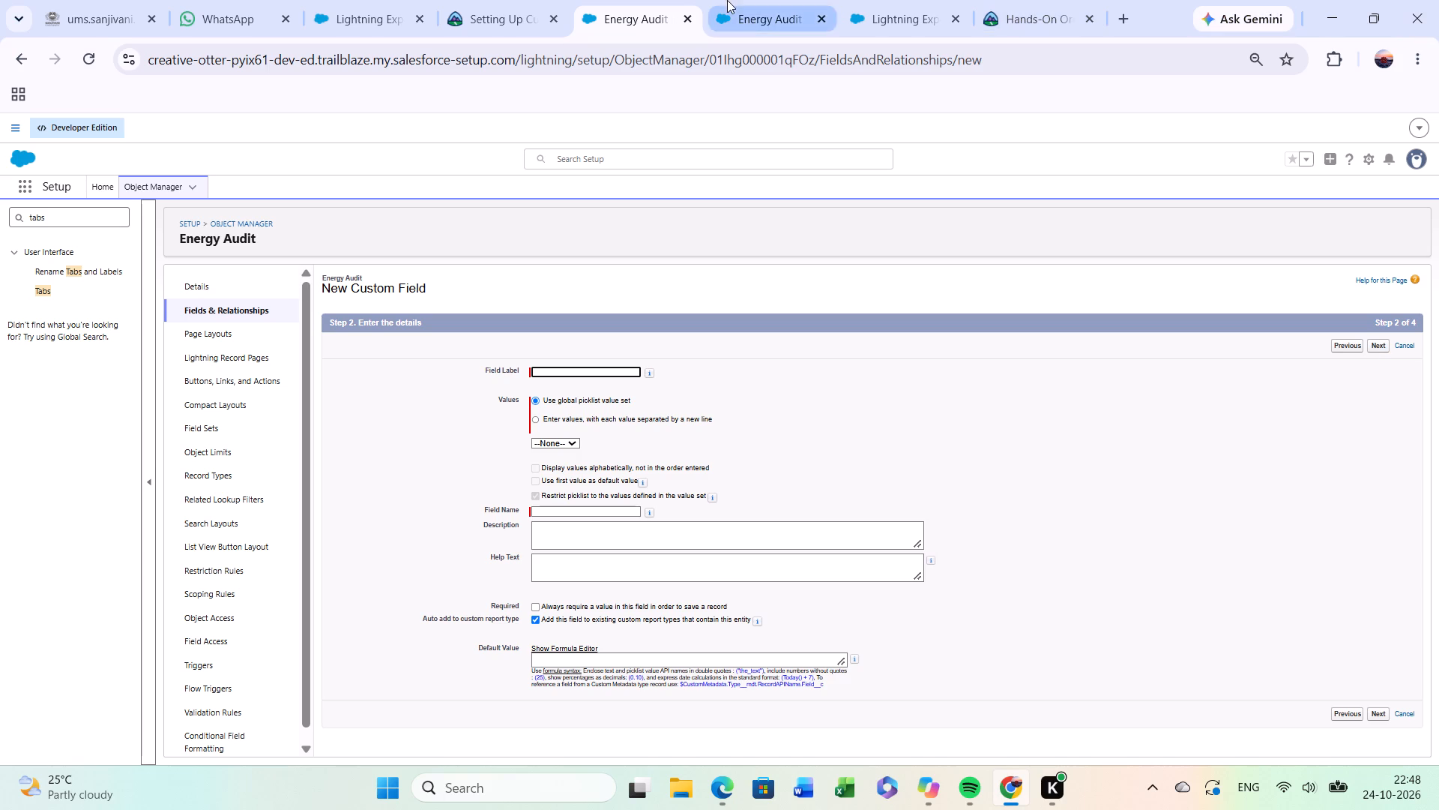
Copy the picklist label "Type of Installation" from the Trailhead challenge instructions and enter it as the new field's label.
left_click(466, 1)
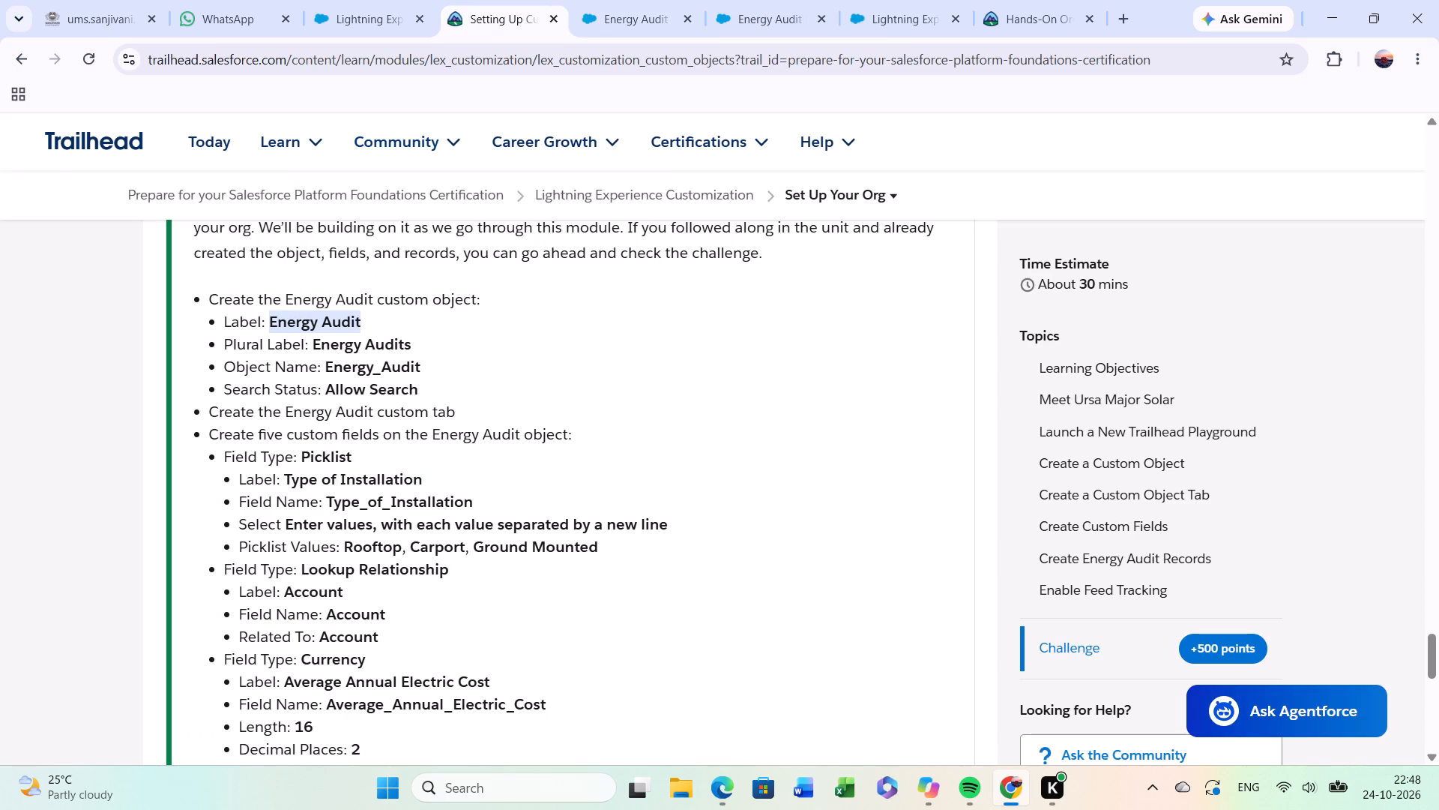
double_click(322, 504)
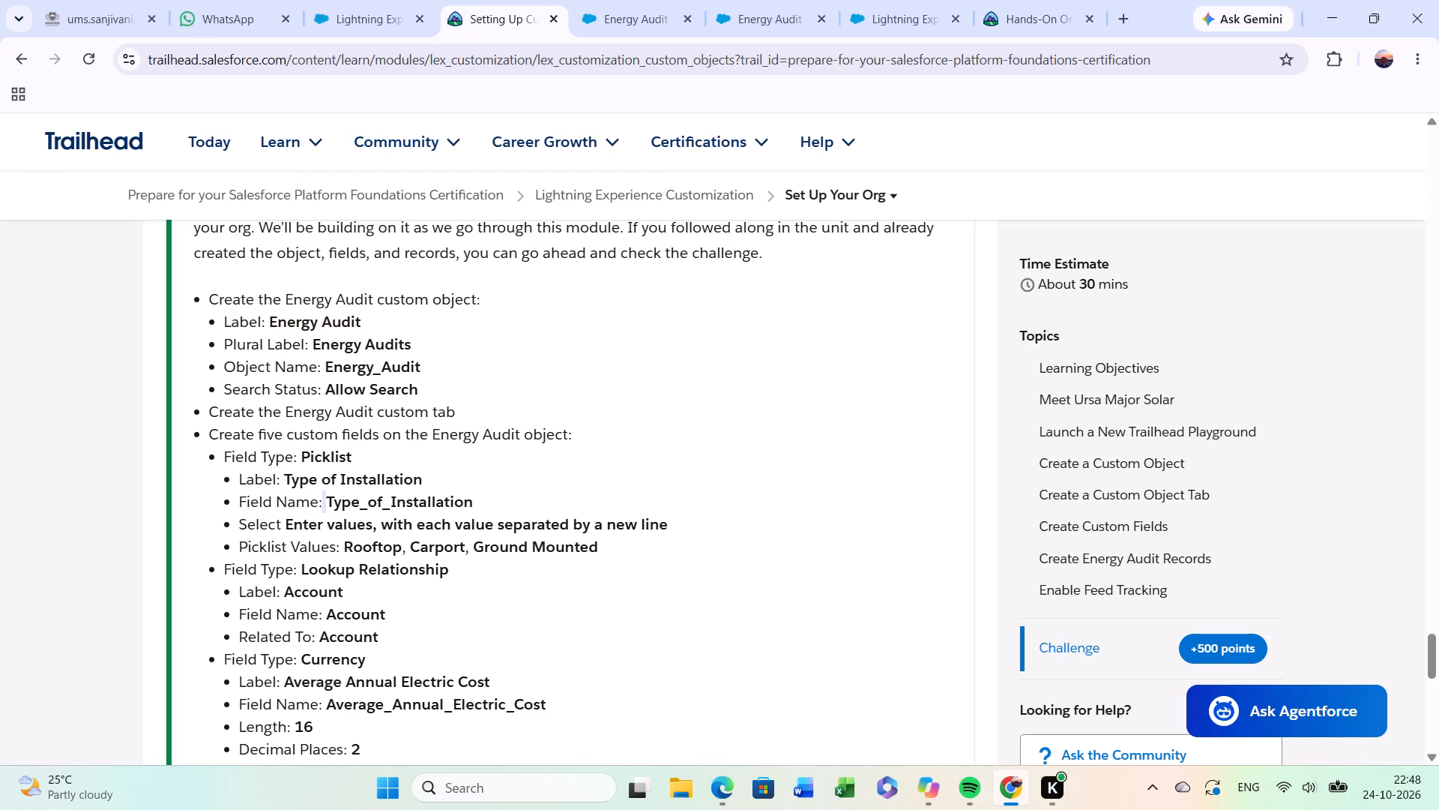
left_click_drag(287, 484, 435, 481)
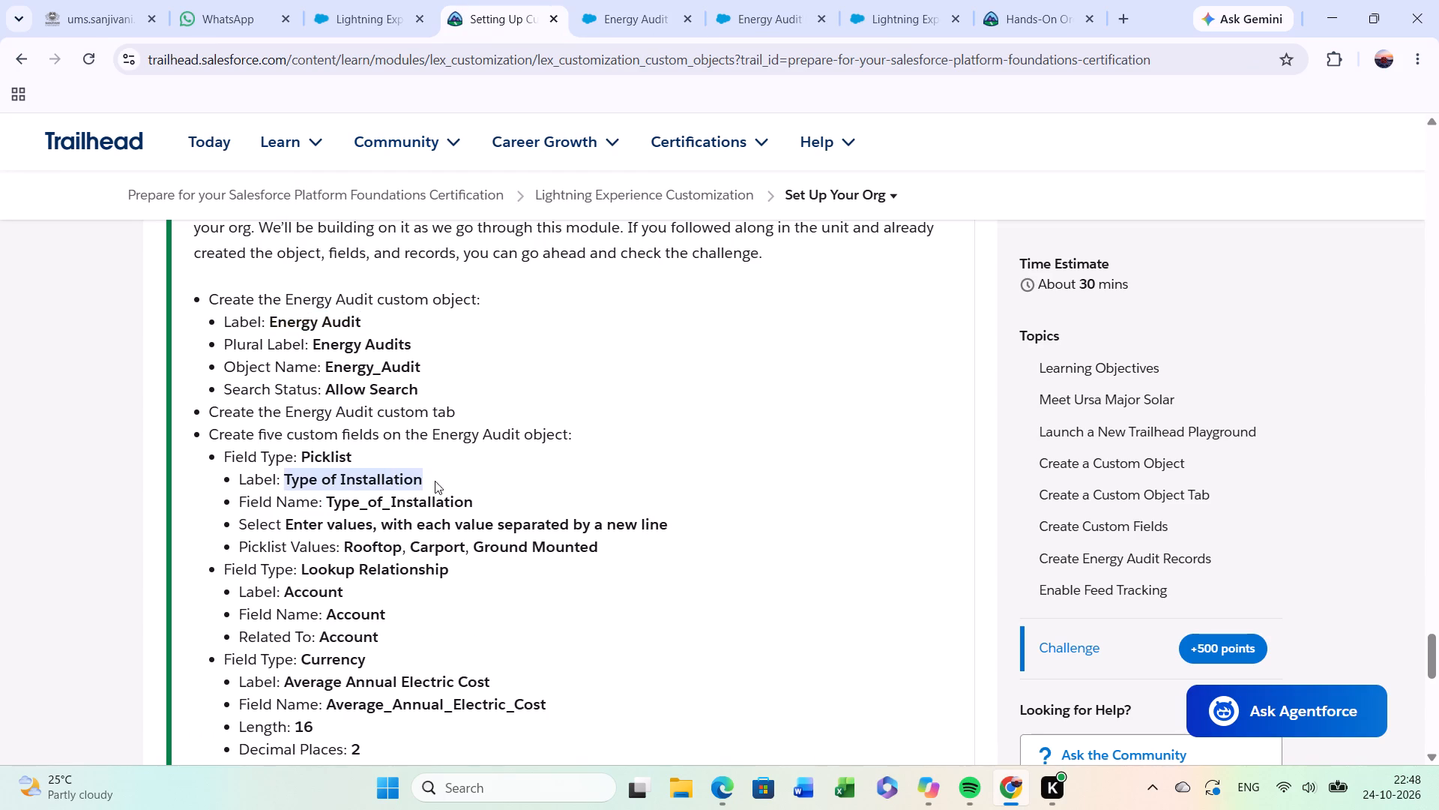
left_click_drag(435, 481, 443, 481)
key("ctrl+c")
left_click(602, 8)
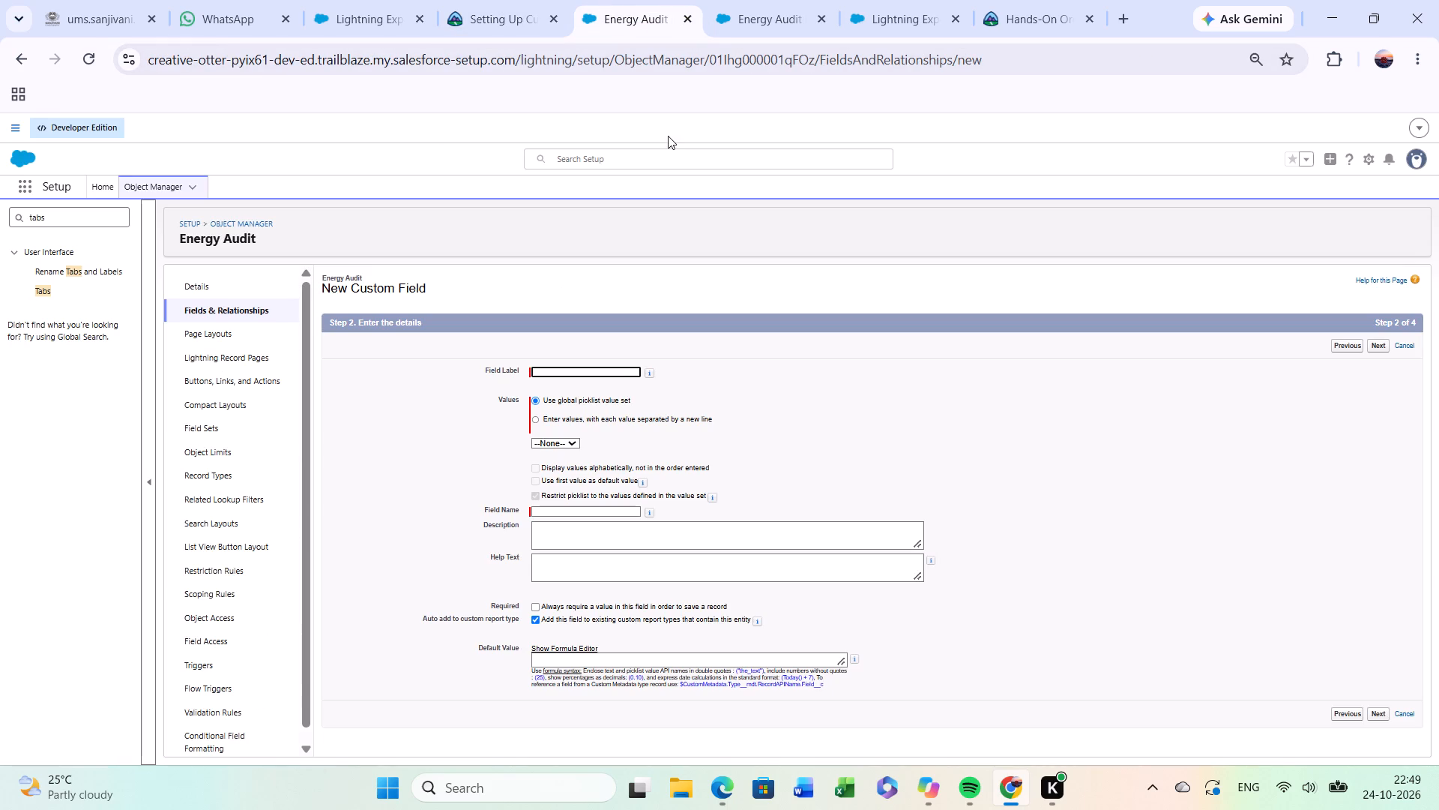
left_click(562, 374)
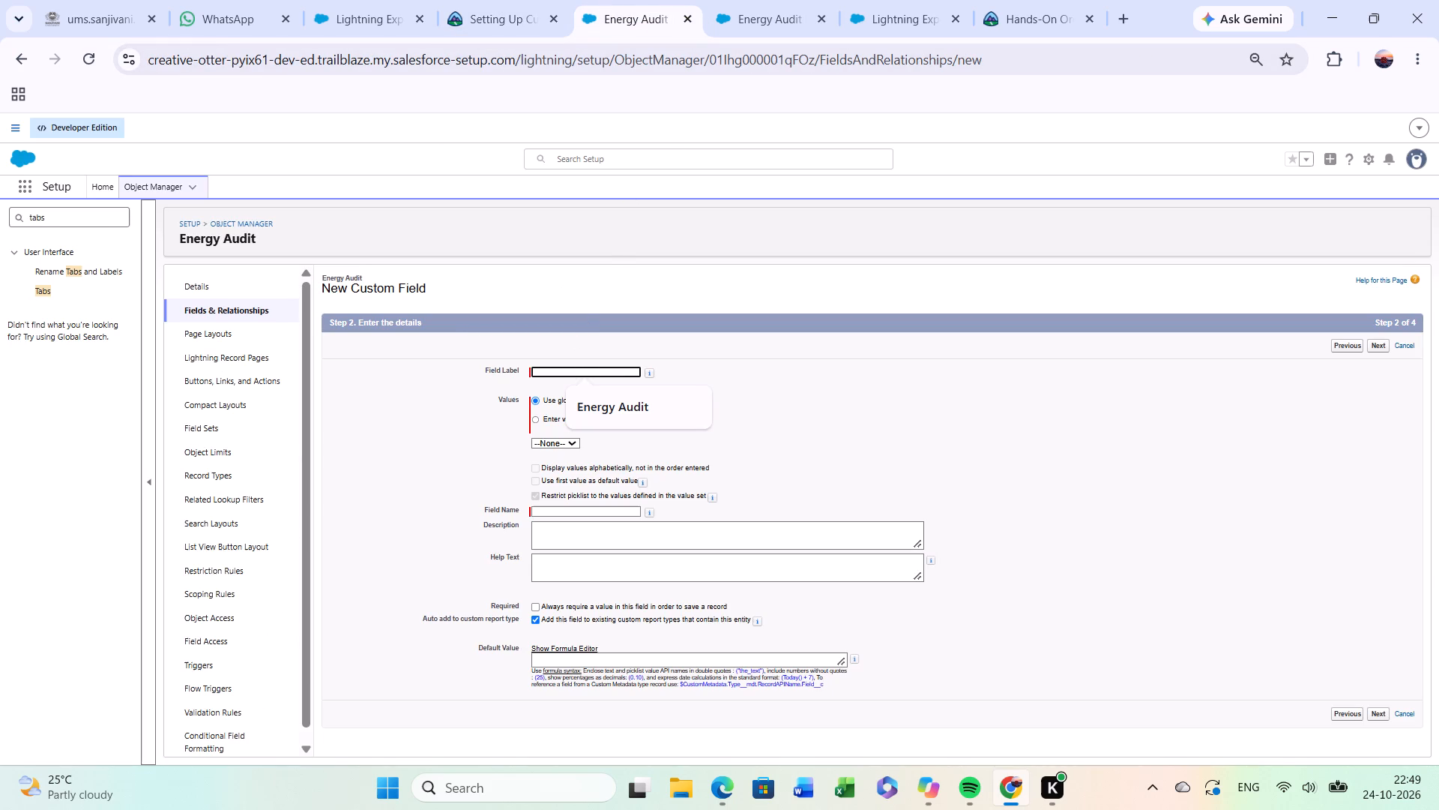
key("ctrl+v")
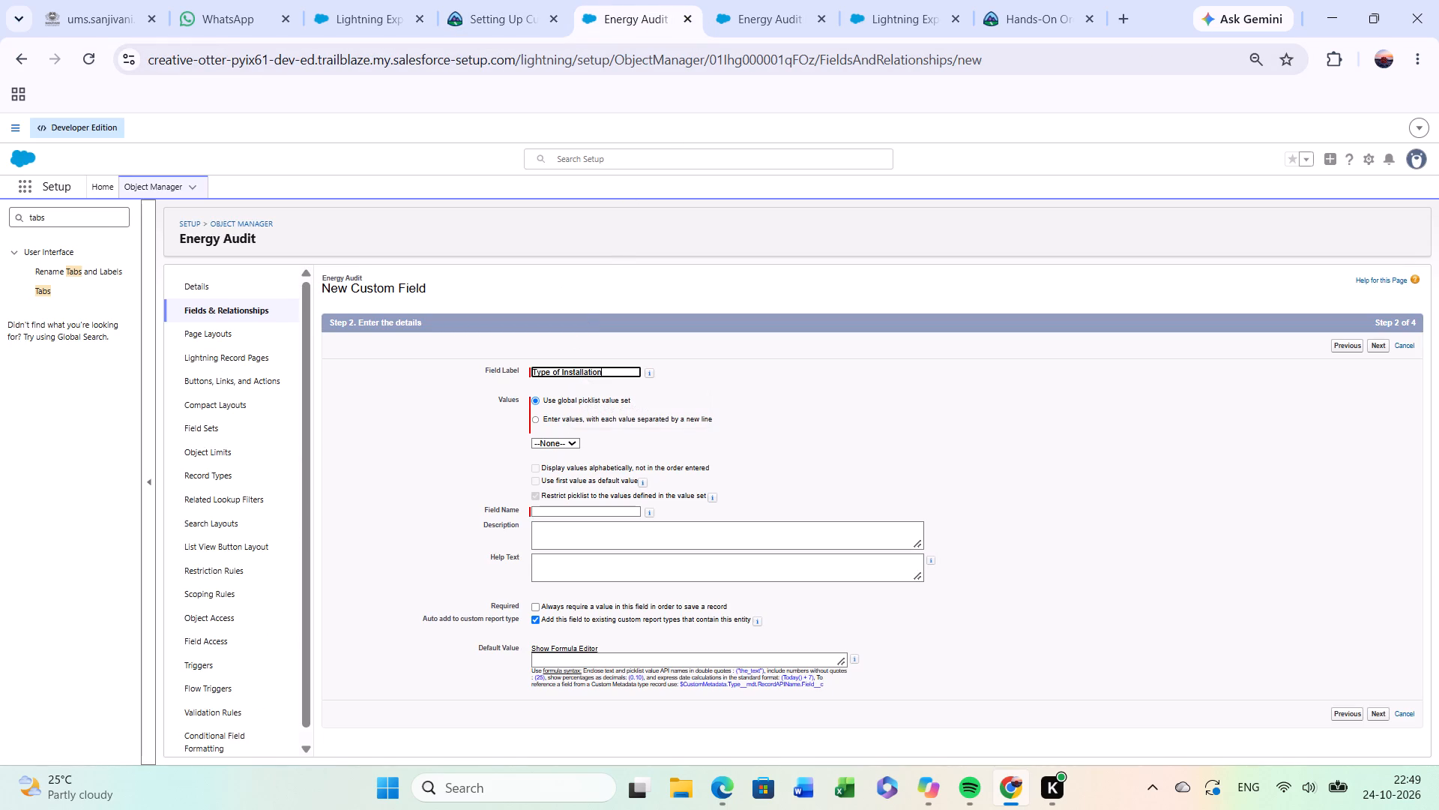
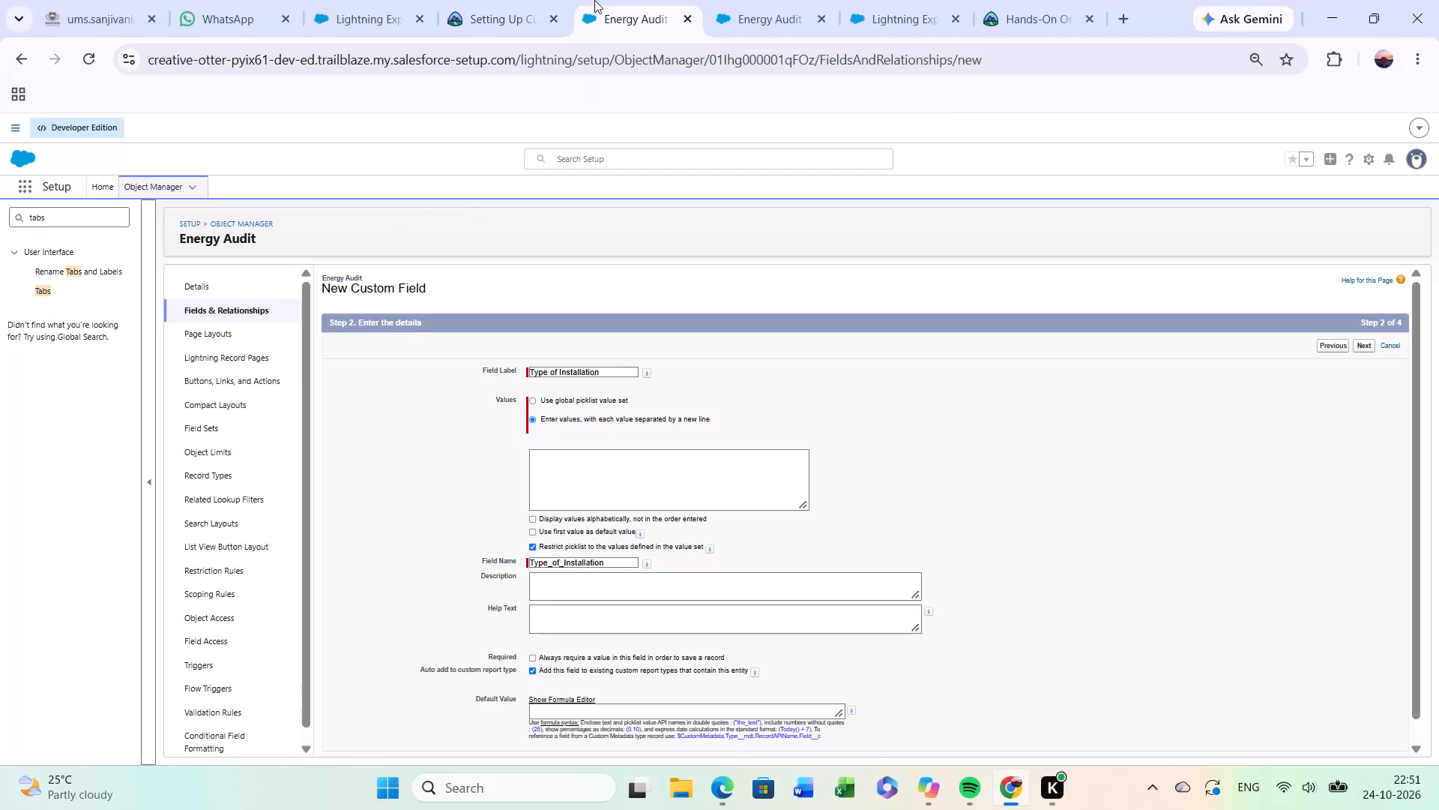
Copy the picklist values "Rooftop, Carport, Ground Mounted" from the Trailhead challenge instructions and enter them as the new field's values.
left_click(533, 8)
left_click(276, 487)
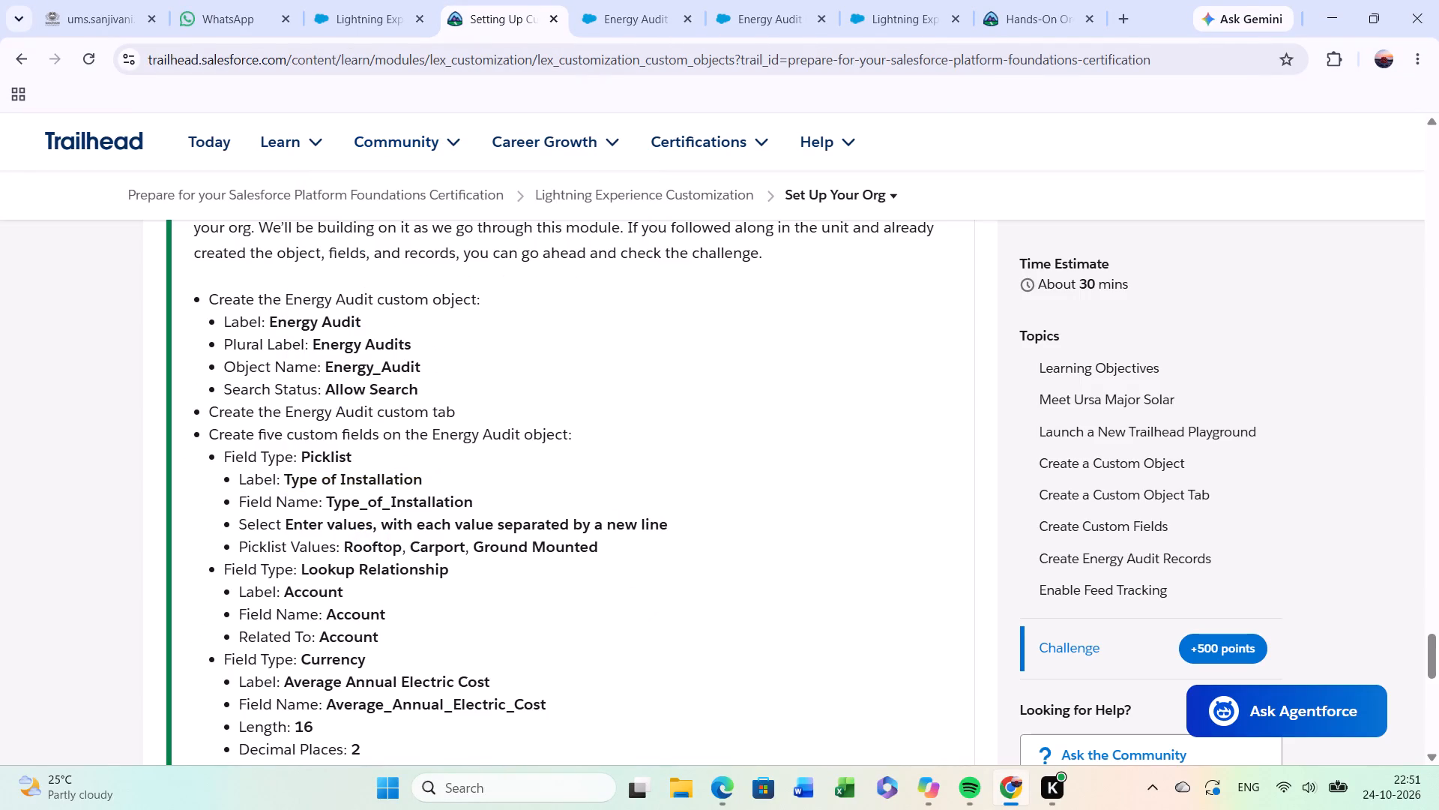
left_click_drag(346, 550, 583, 572)
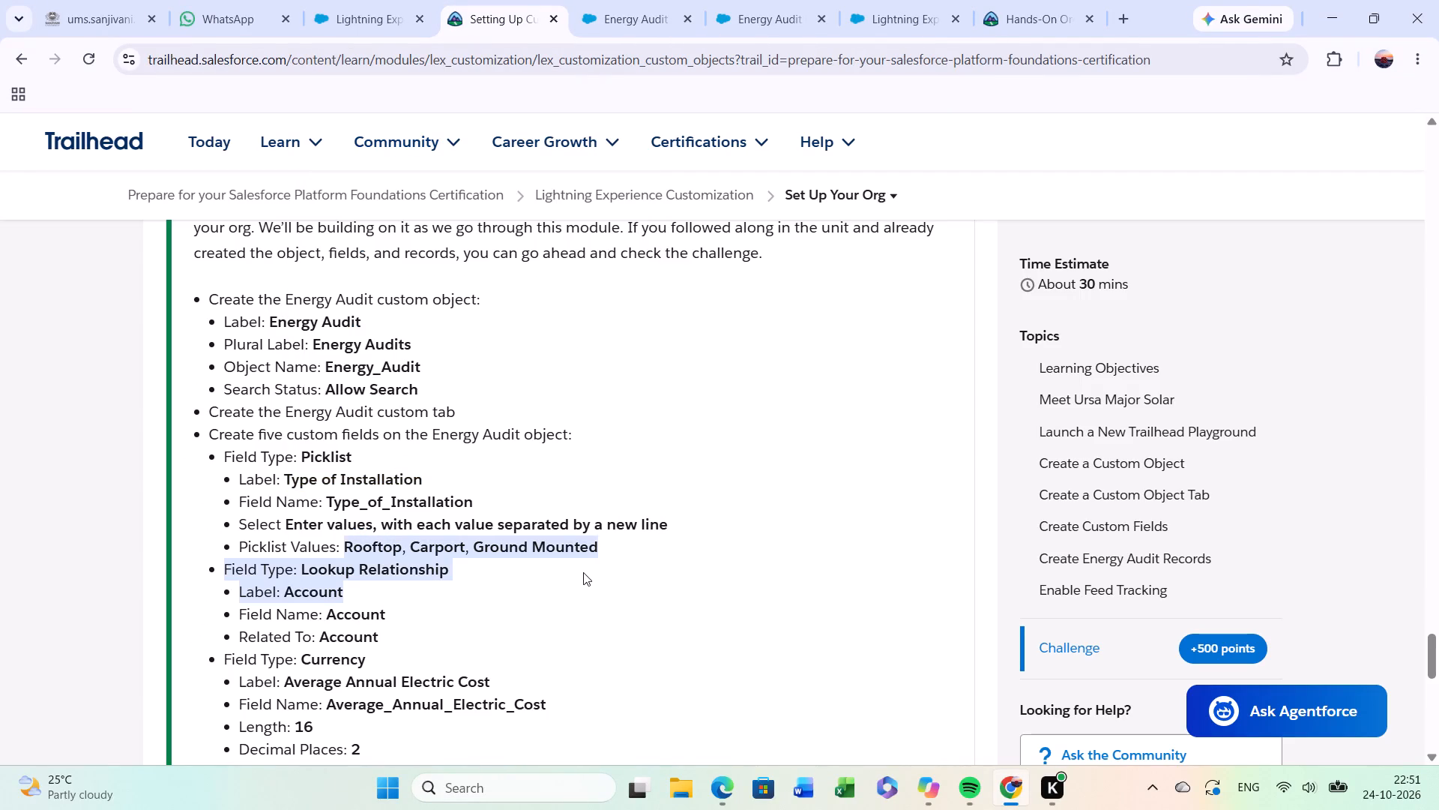
left_click_drag(583, 572, 616, 555)
key("ctrl+c")
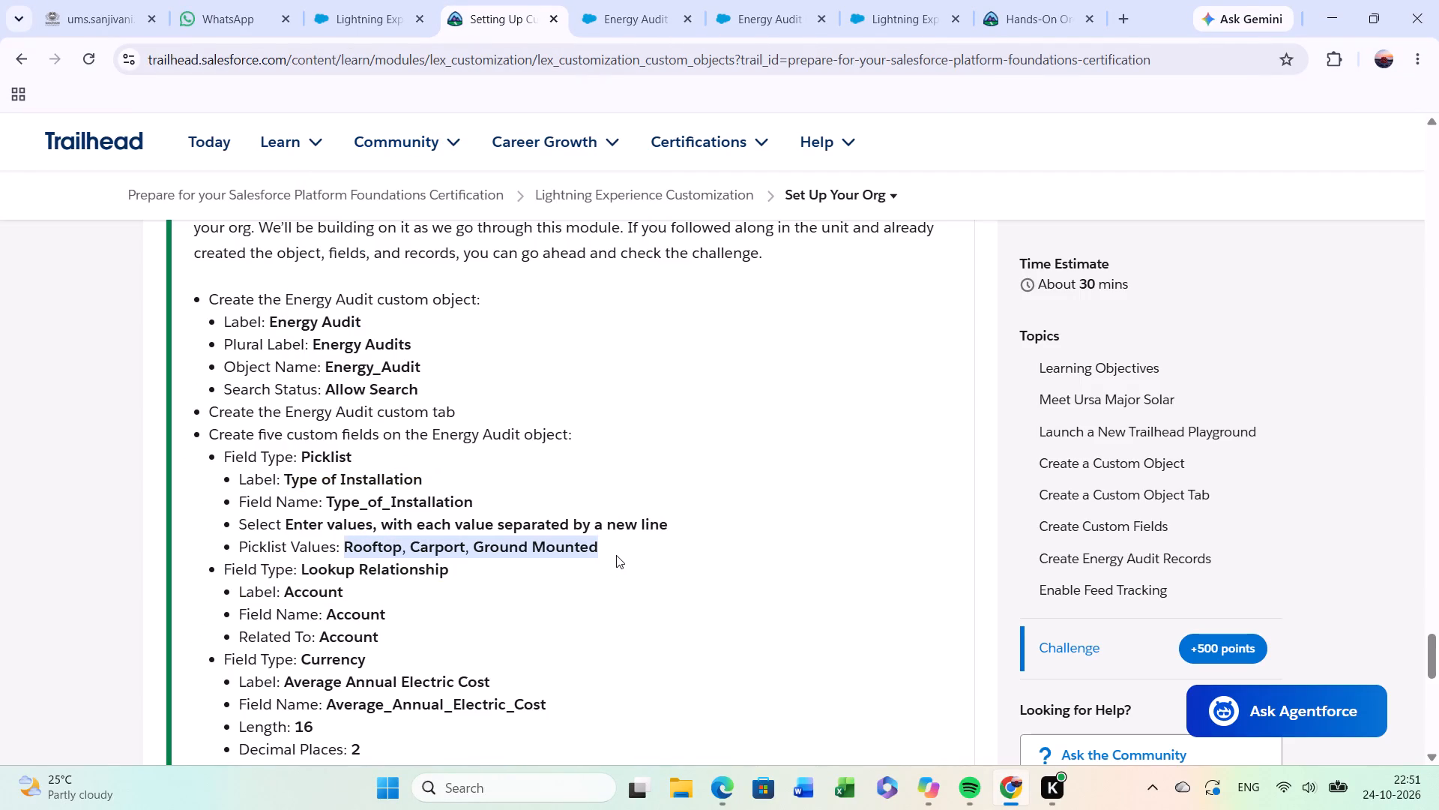
left_click(696, 10)
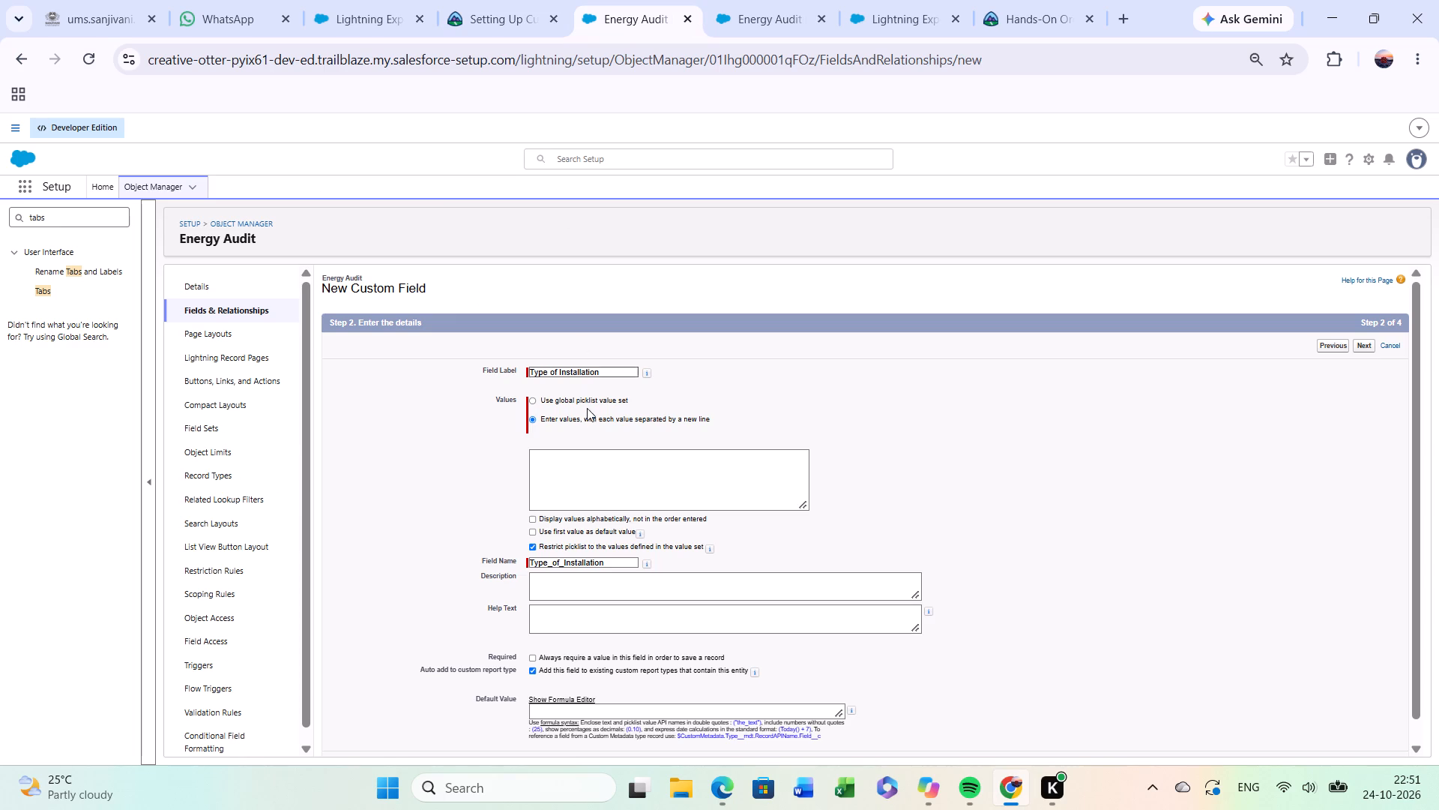
left_click(582, 472)
key("ctrl+v")
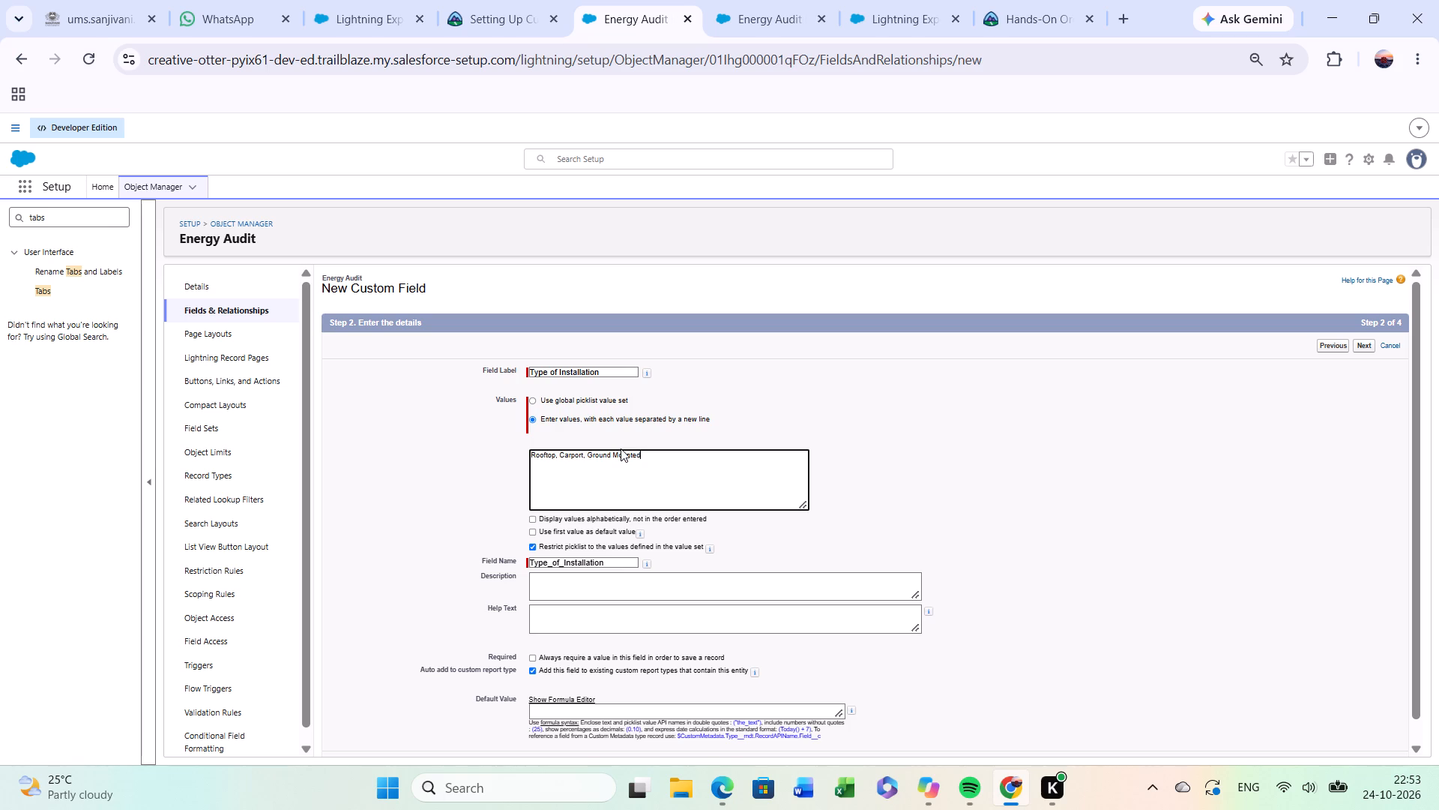
Accept the default field-level security and Energy Audit Layout placement, then save the Type of Installation field and start another new field.
left_click(1357, 343)
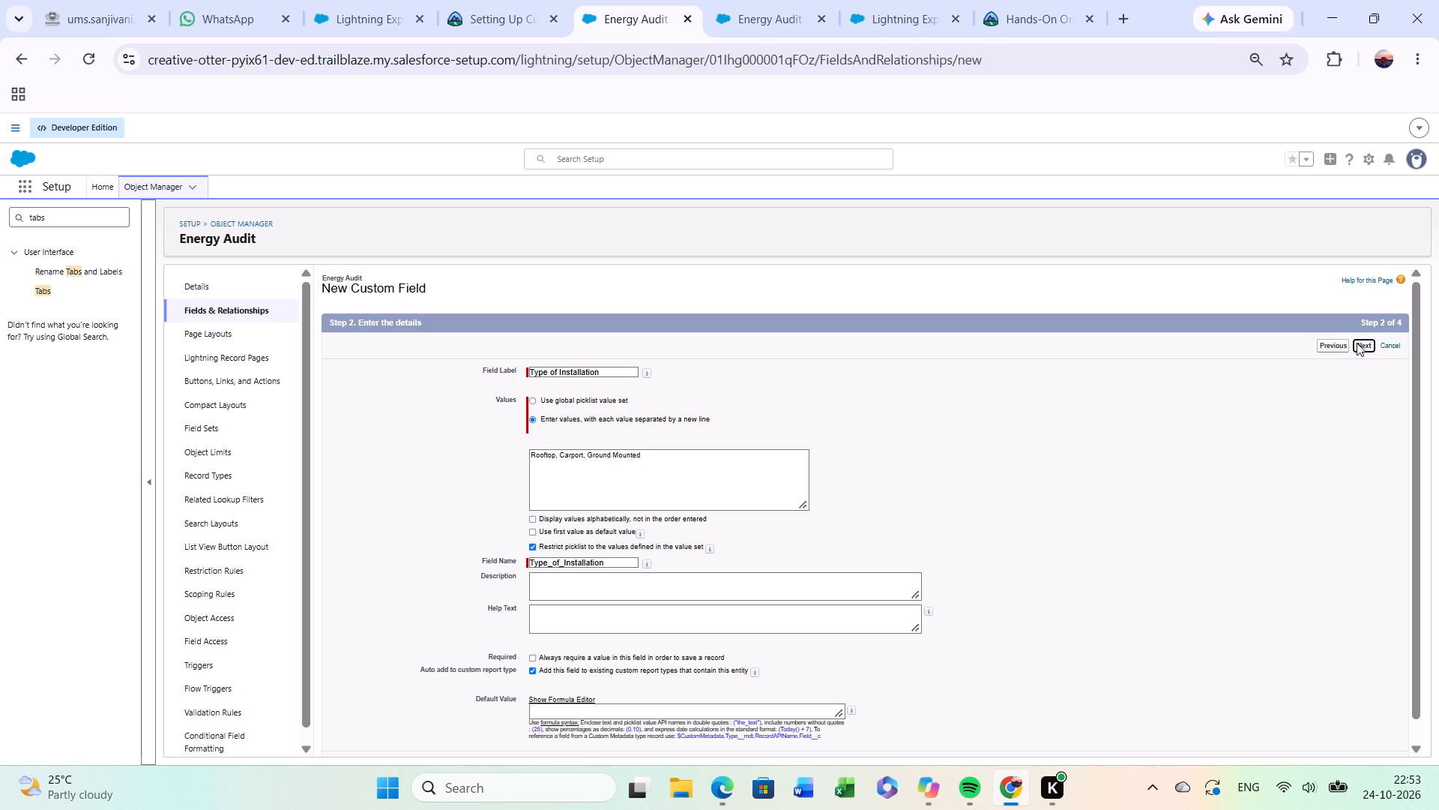
left_click(1357, 343)
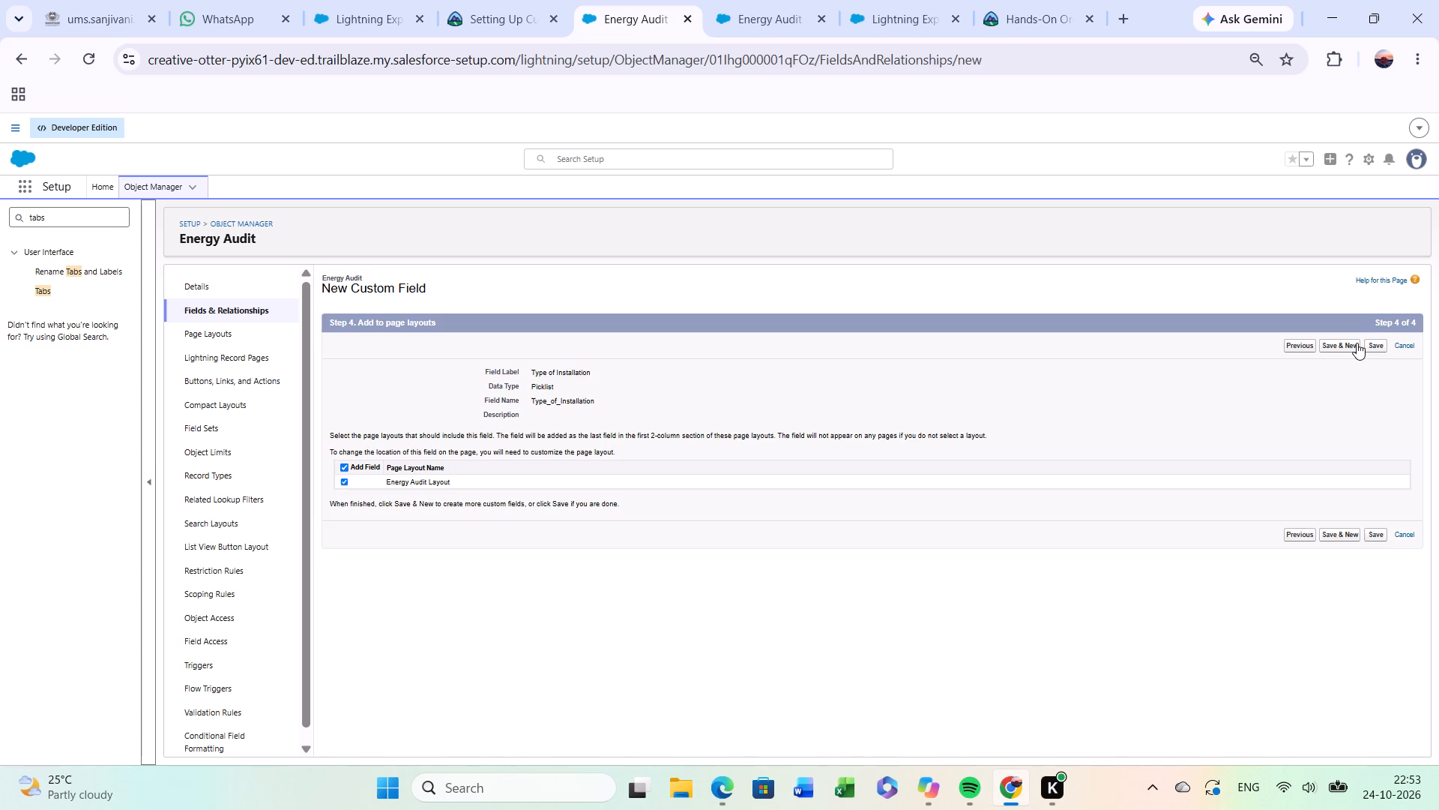
left_click(1344, 346)
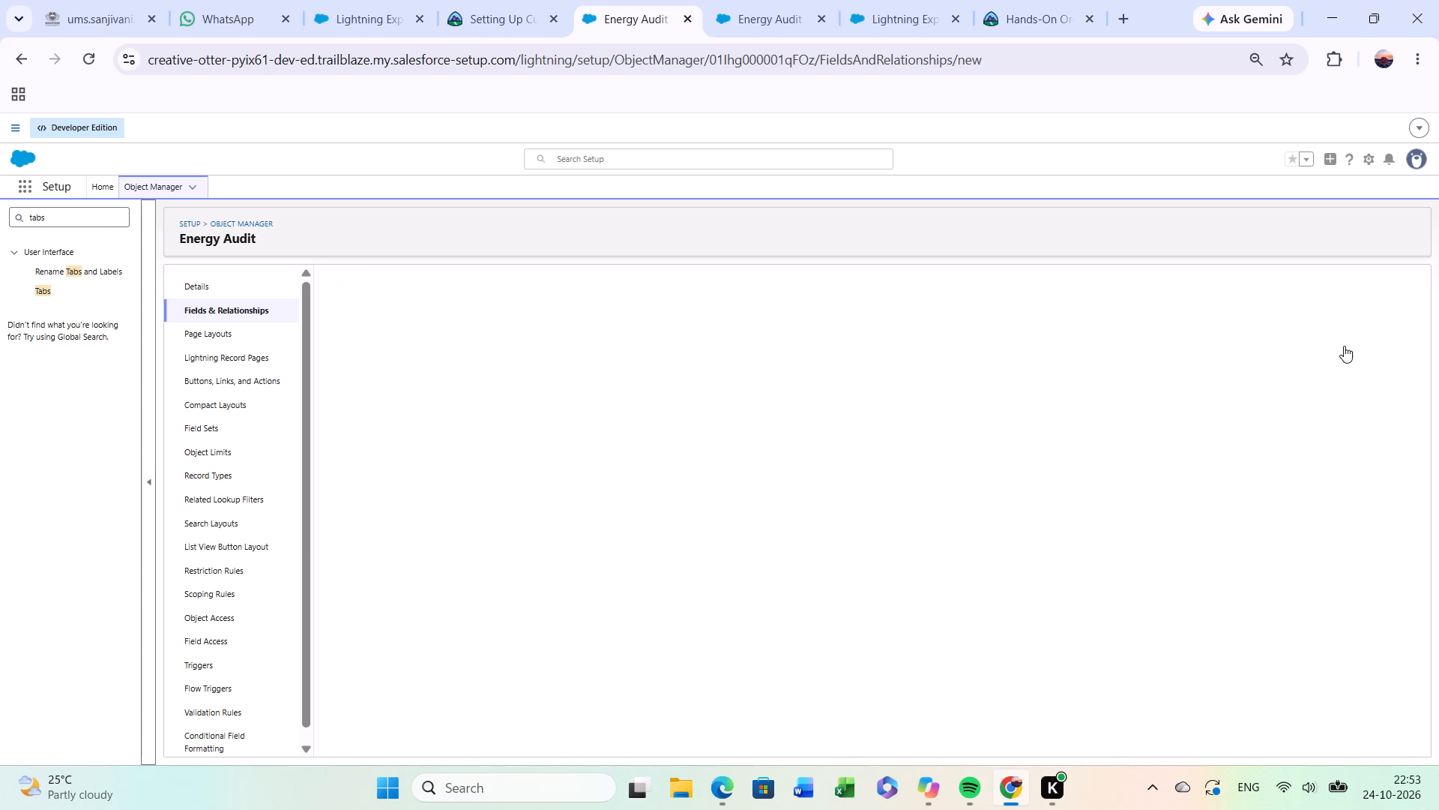
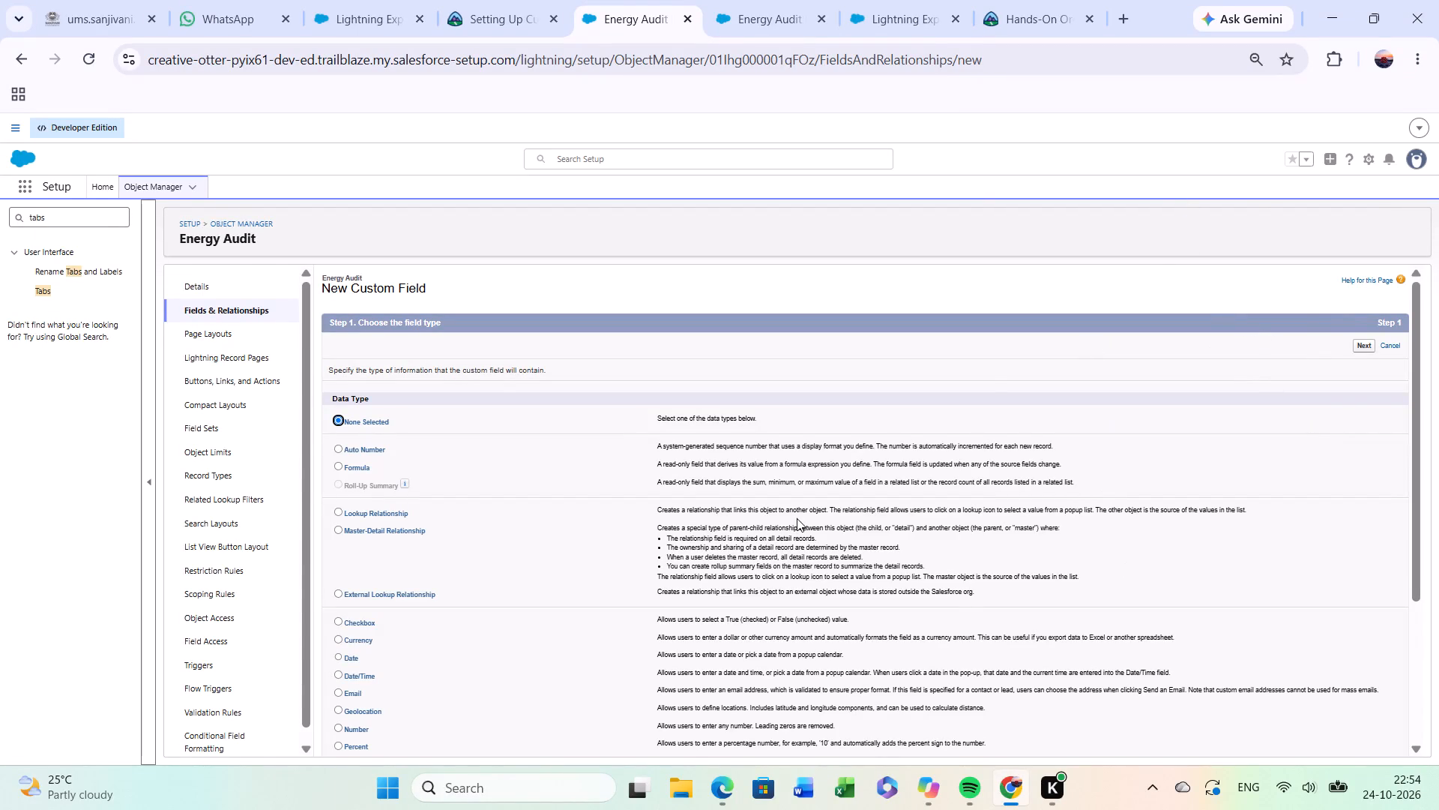
Choose Lookup Relationship as the data type for the new custom field on the Energy Audit object.
left_click(337, 509)
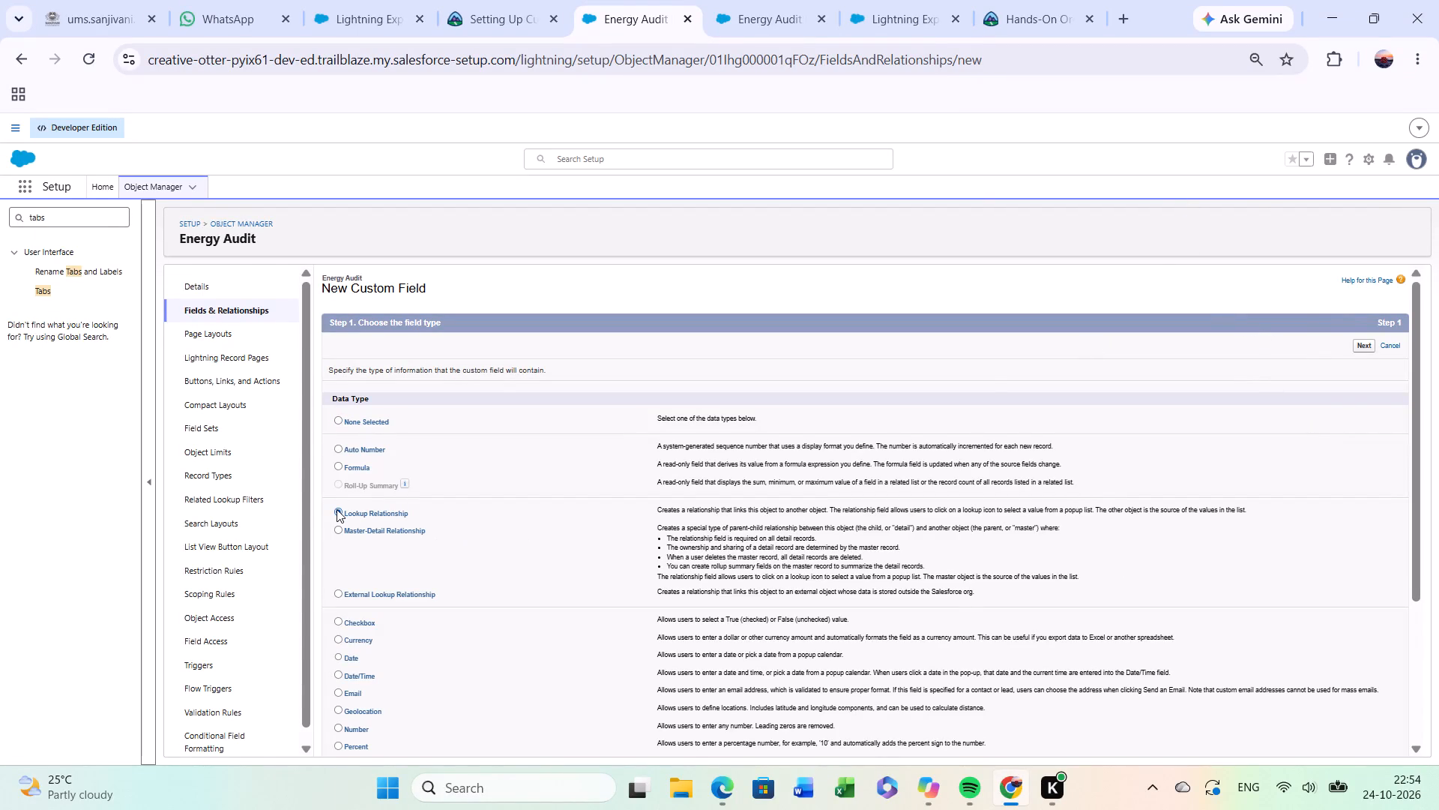
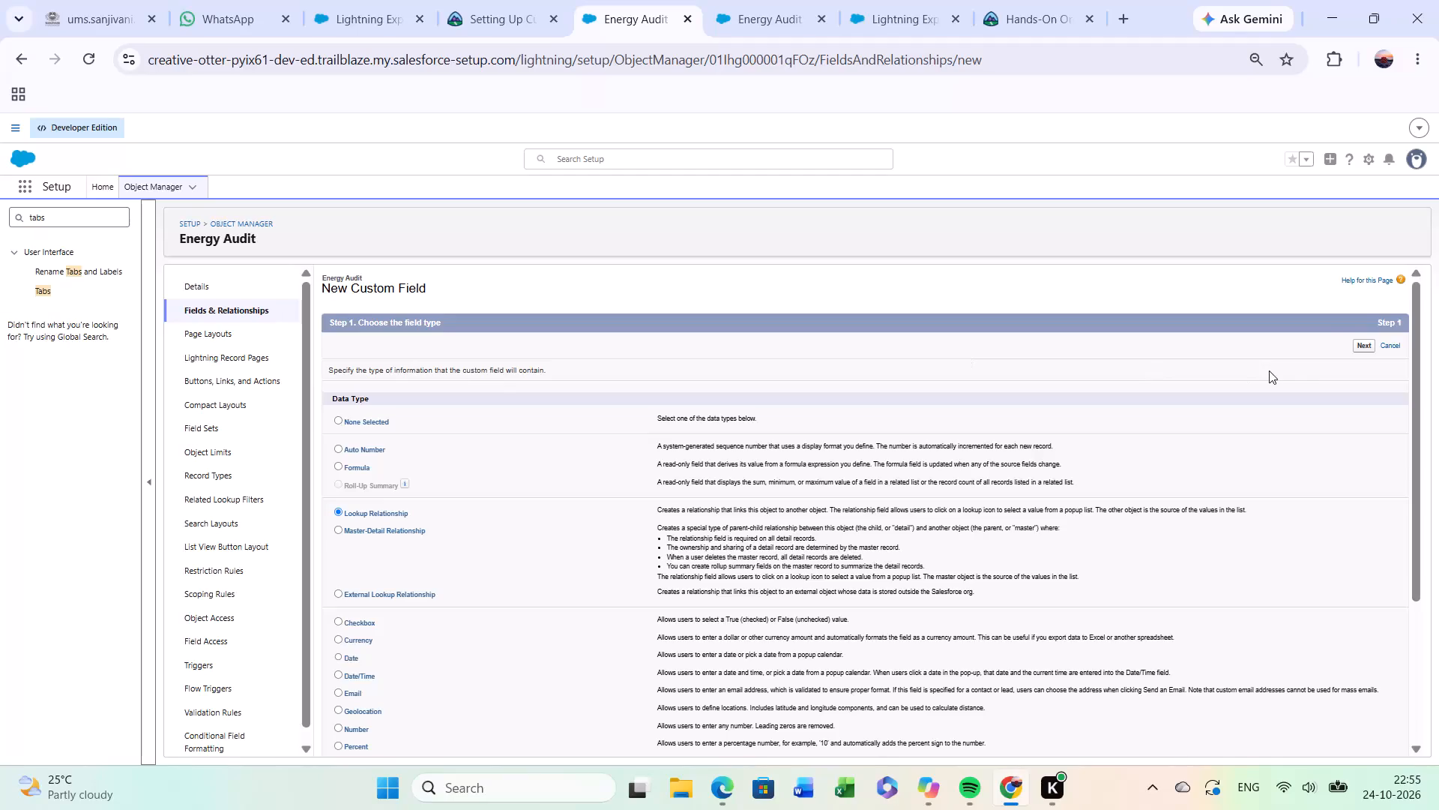
Relate the lookup field to the Account object, with Account as both its field label and field name.
left_click(1364, 347)
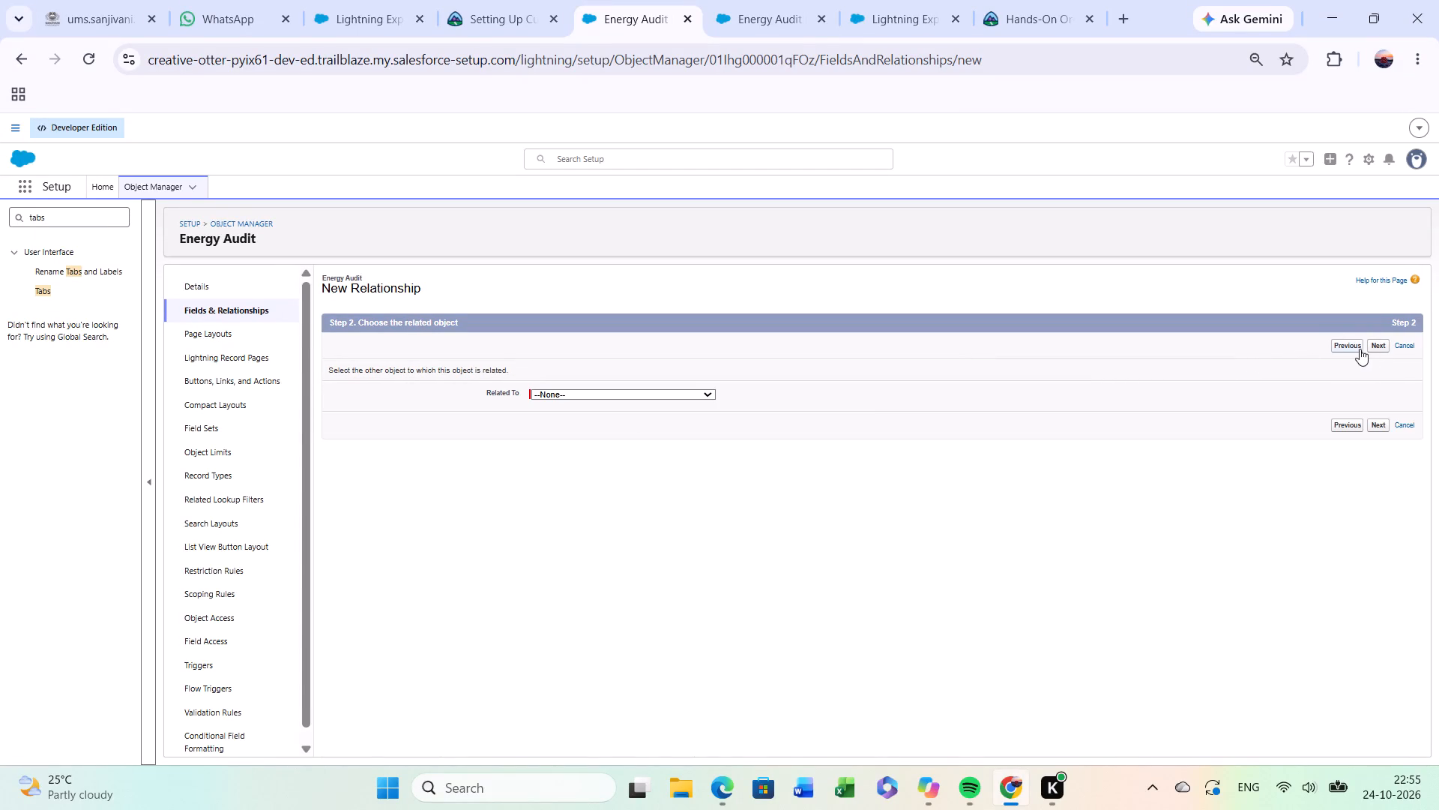
left_click(637, 397)
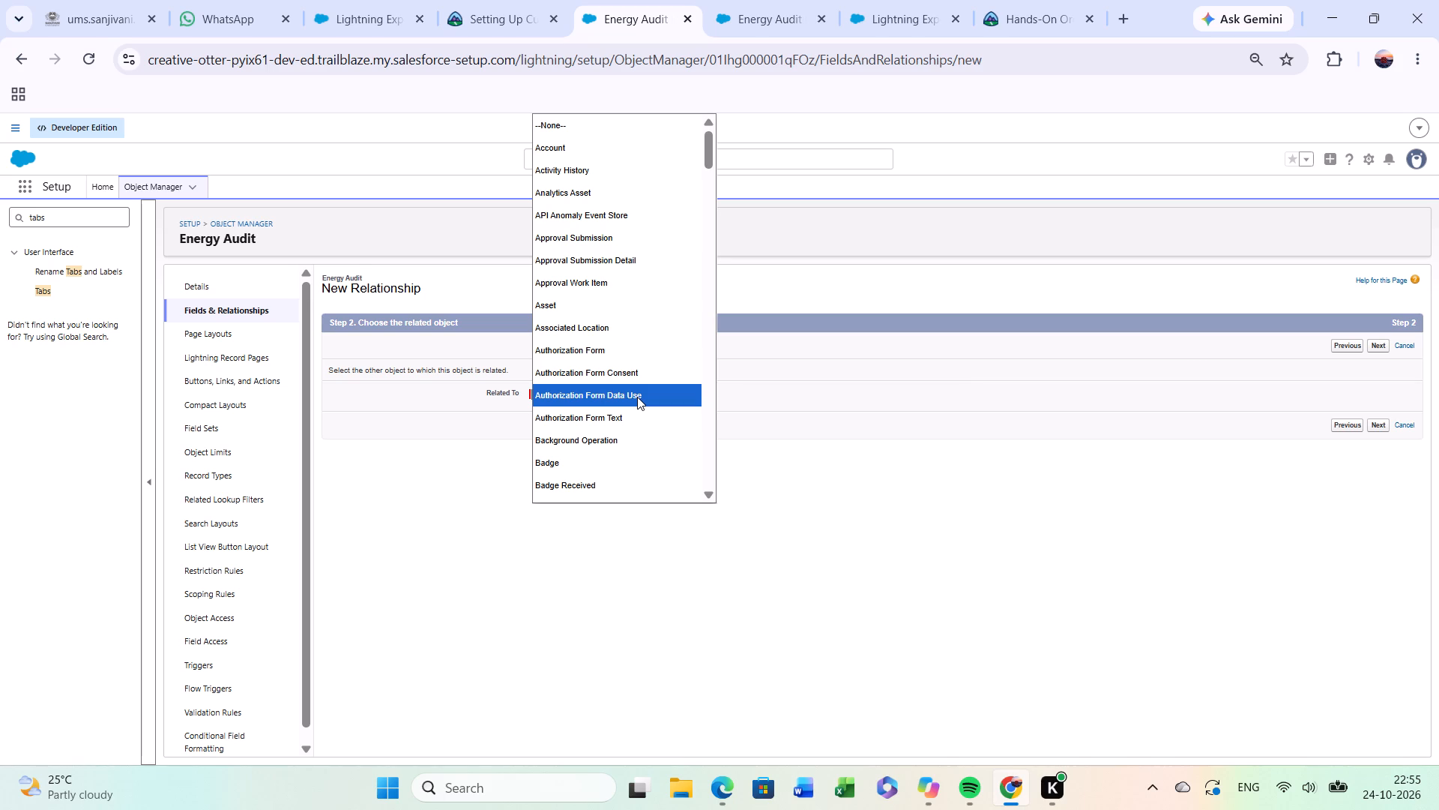
left_click(601, 152)
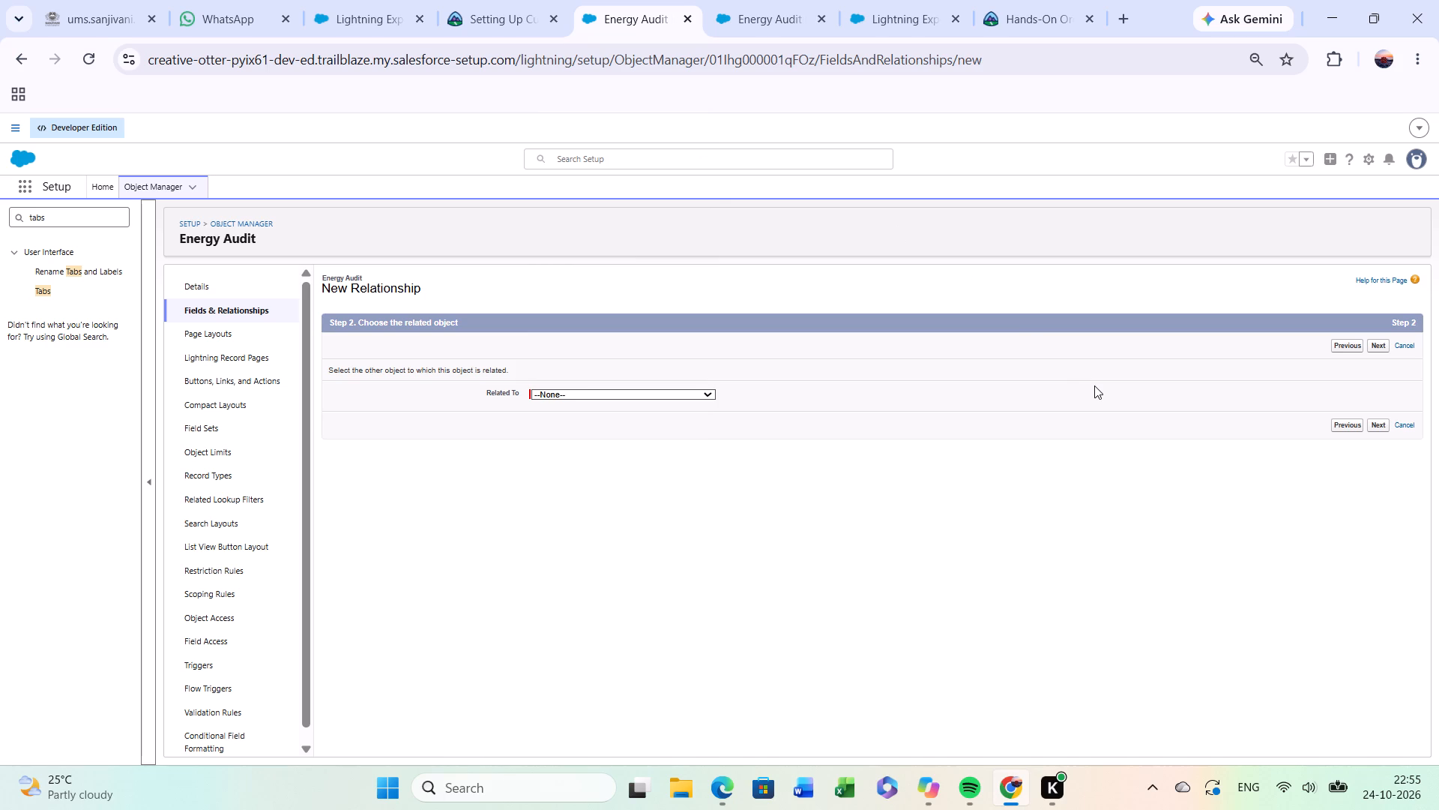
left_click(1382, 345)
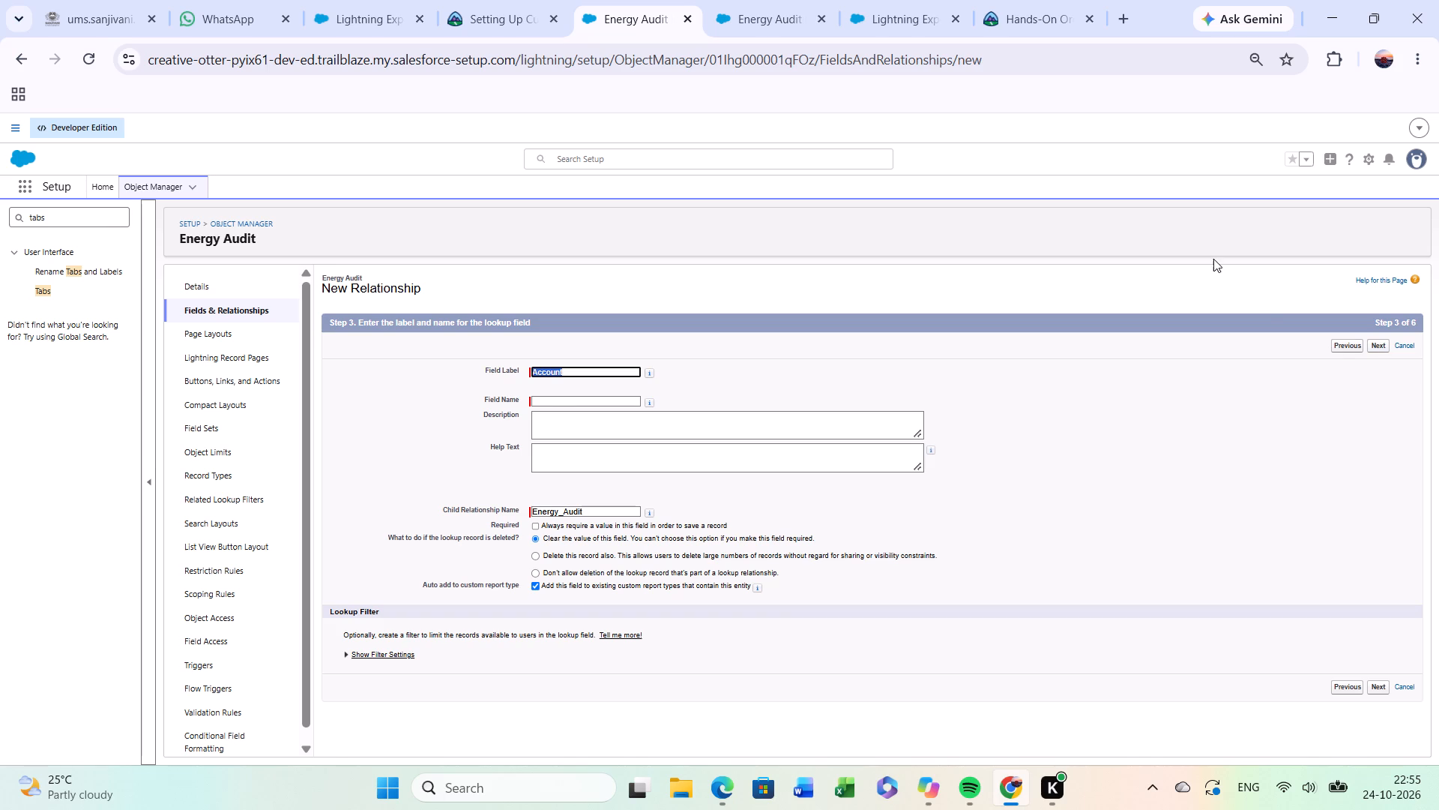
double_click(556, 370)
key("ctrl+c")
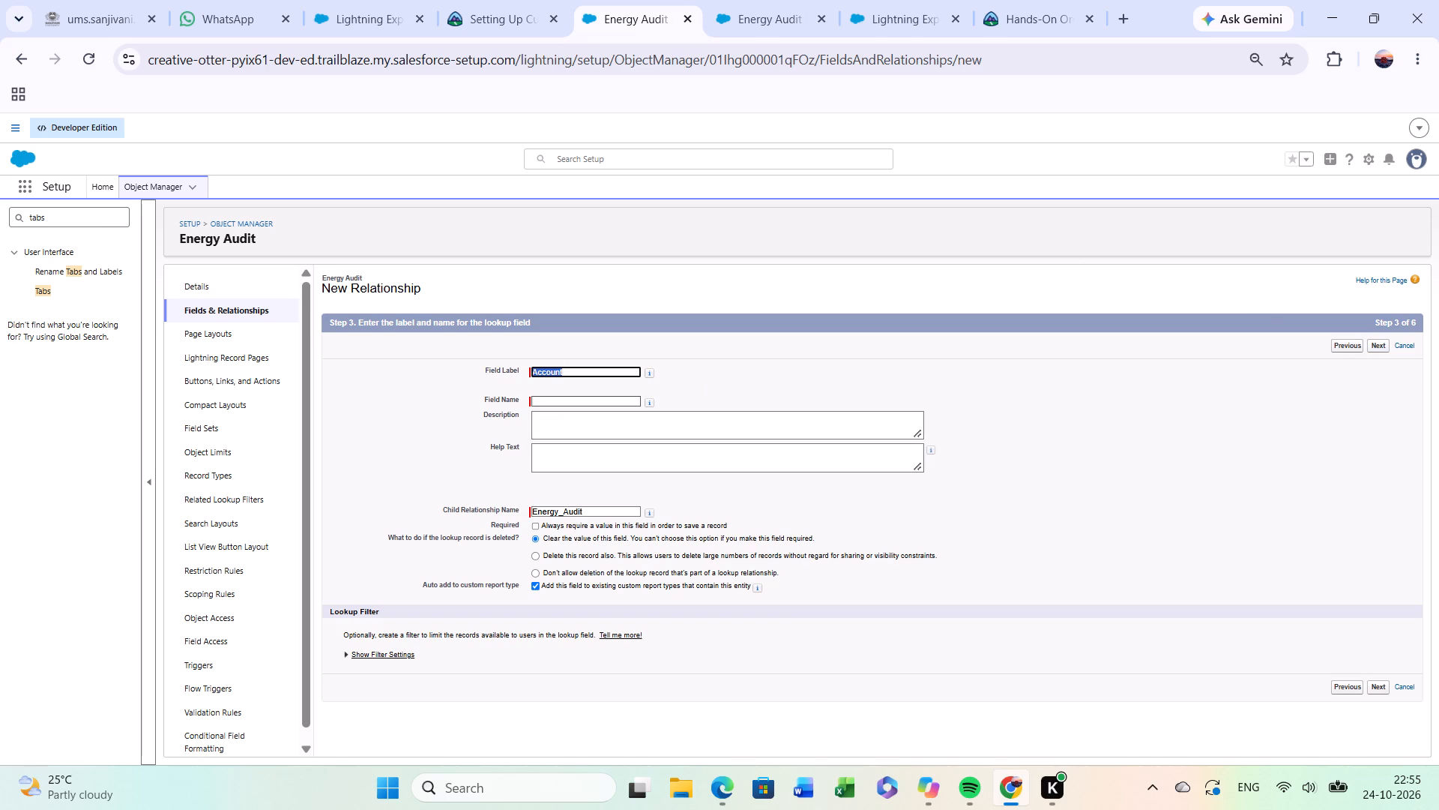
left_click(560, 398)
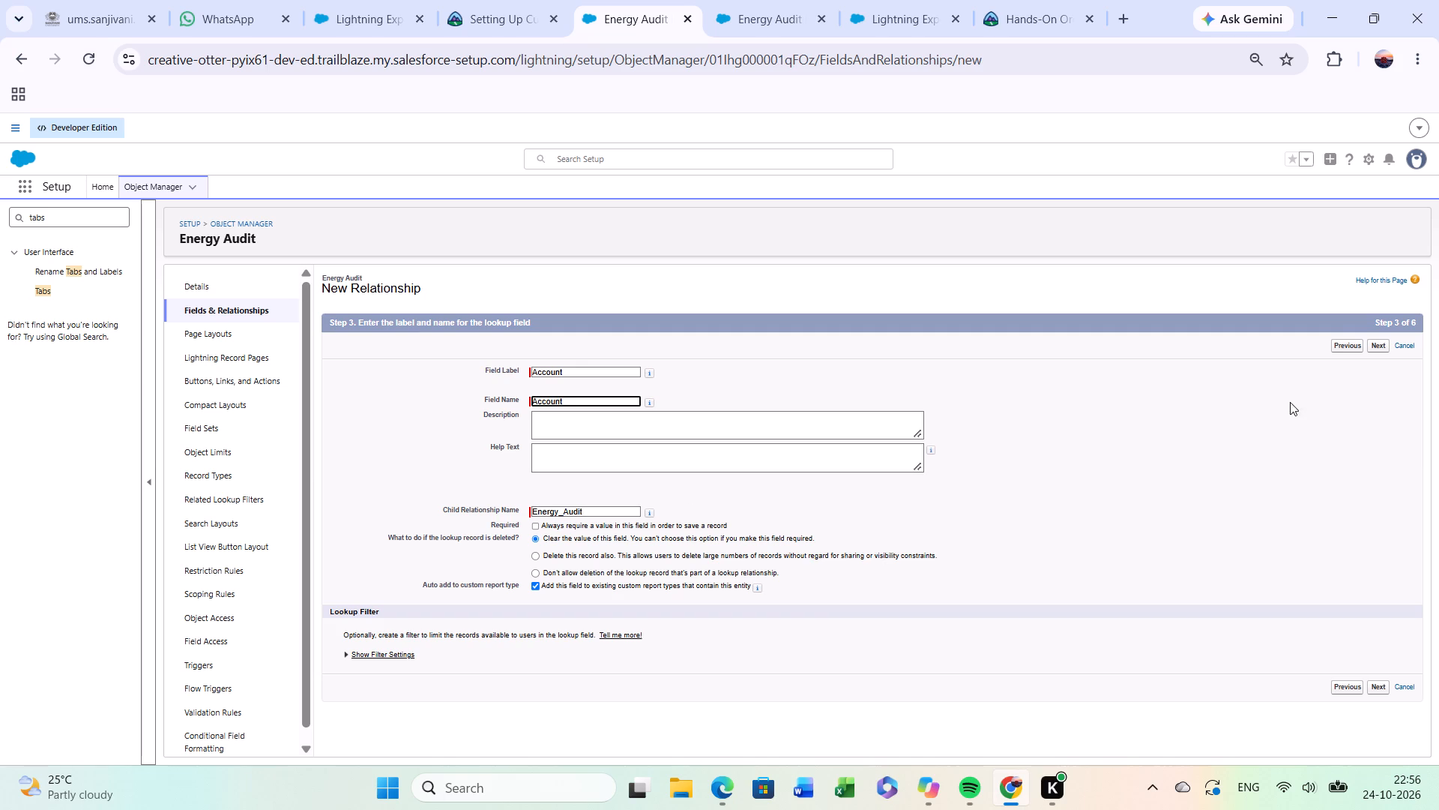
Accept the default field-level security, page layout and related lists for the Account lookup, then save it and start another new field.
left_click(1378, 349)
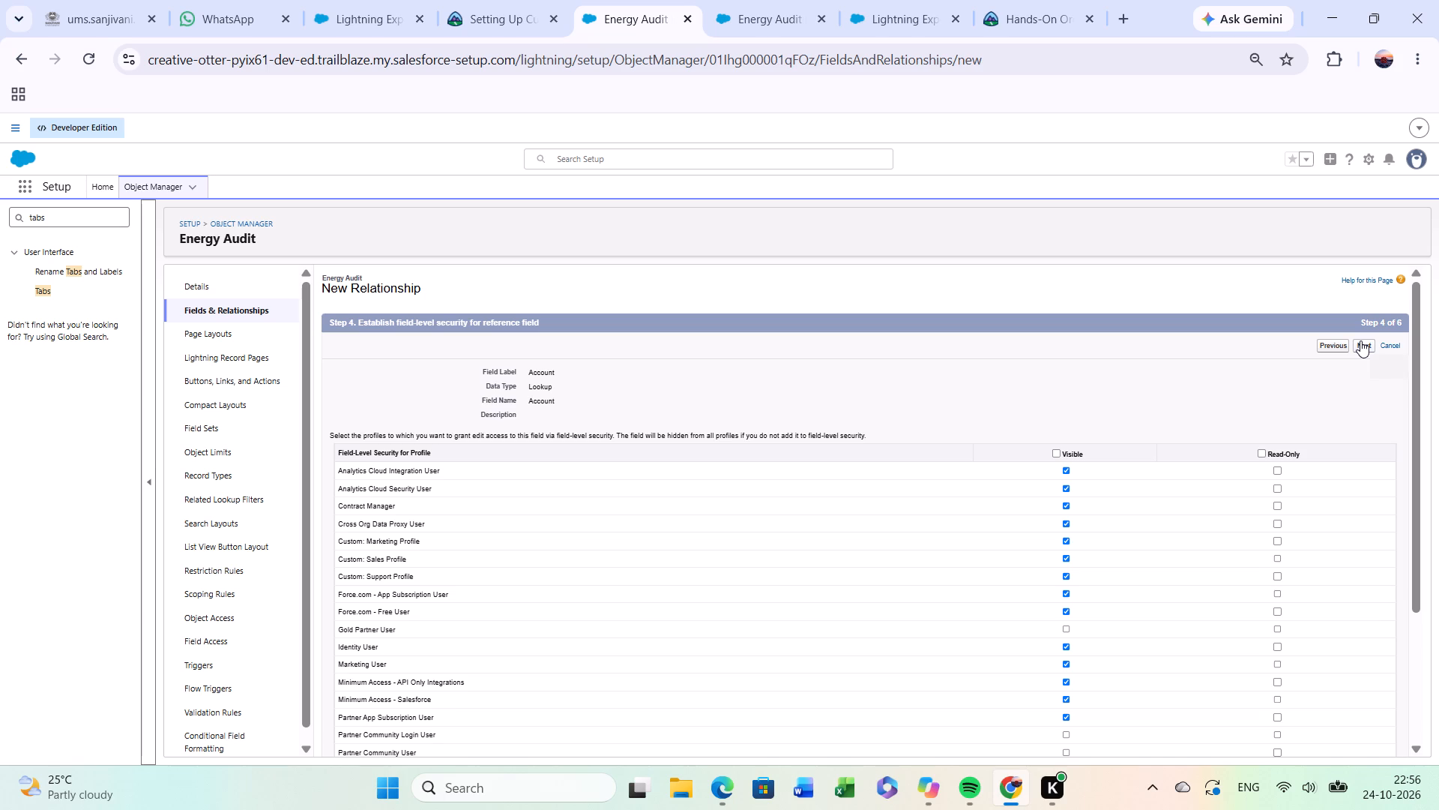
left_click(1360, 340)
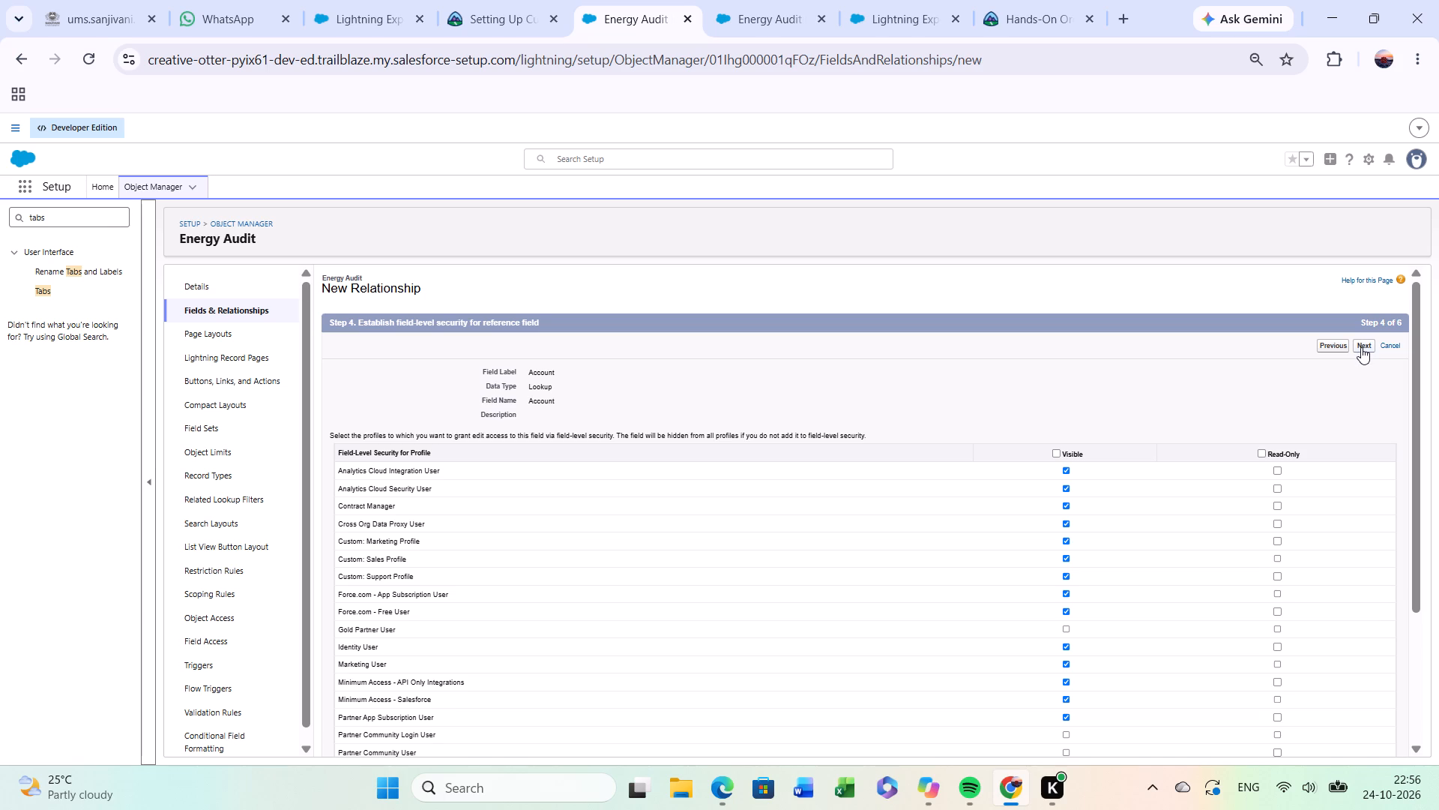
left_click(1361, 347)
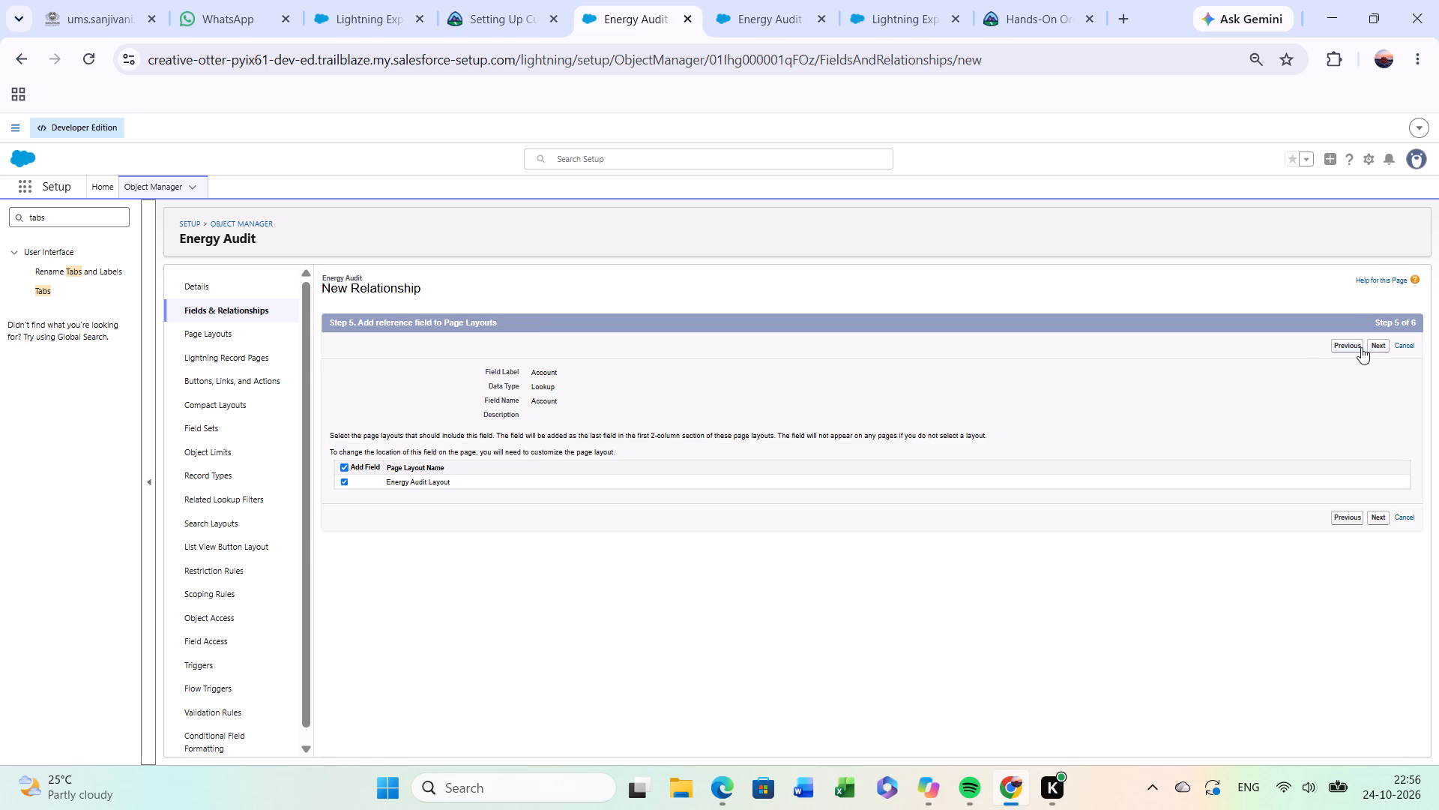
left_click(1371, 346)
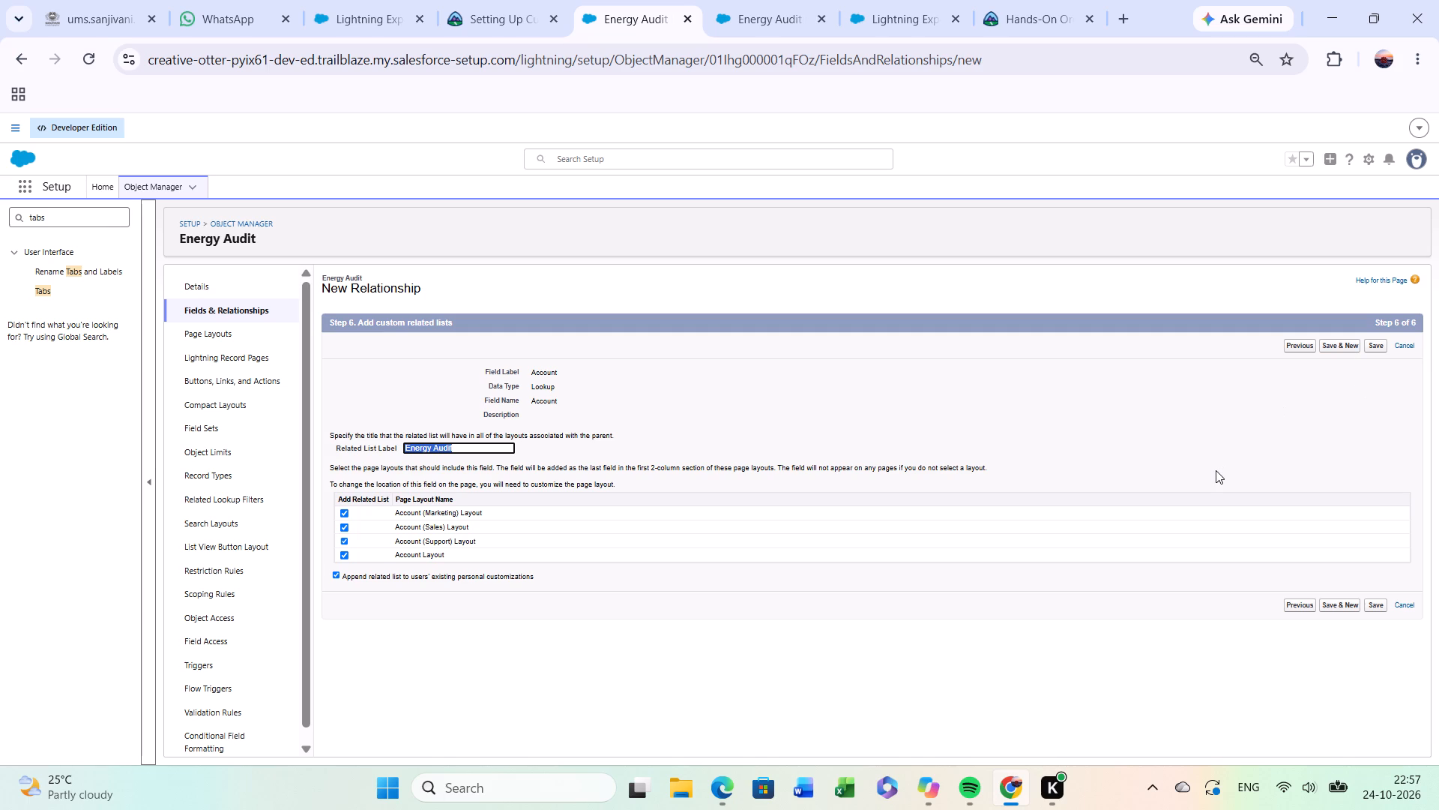
left_click(1338, 345)
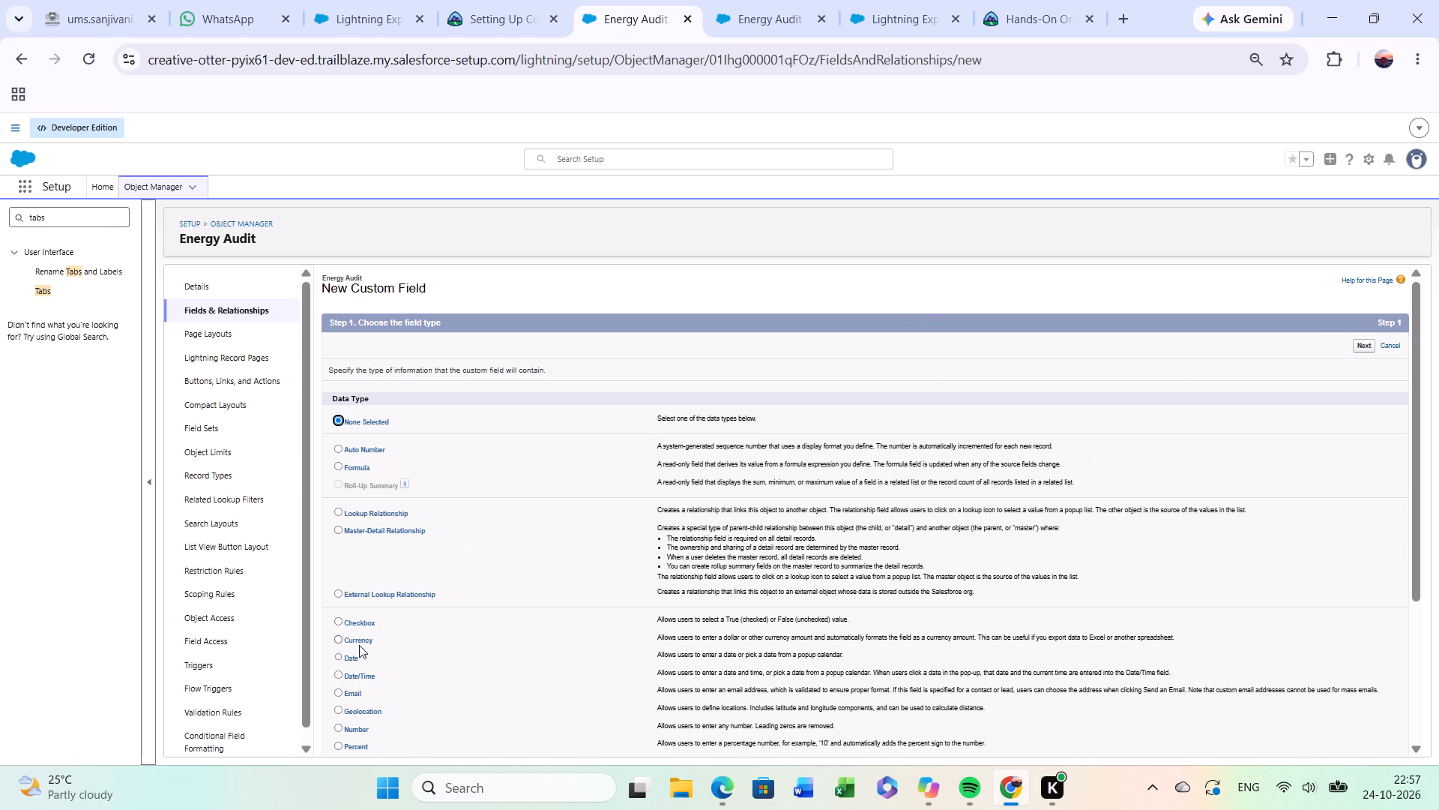
Start a Currency field and label it Average Annual Electric Cost, copying the label from the Trailhead challenge instructions.
left_click(338, 637)
left_click(1354, 347)
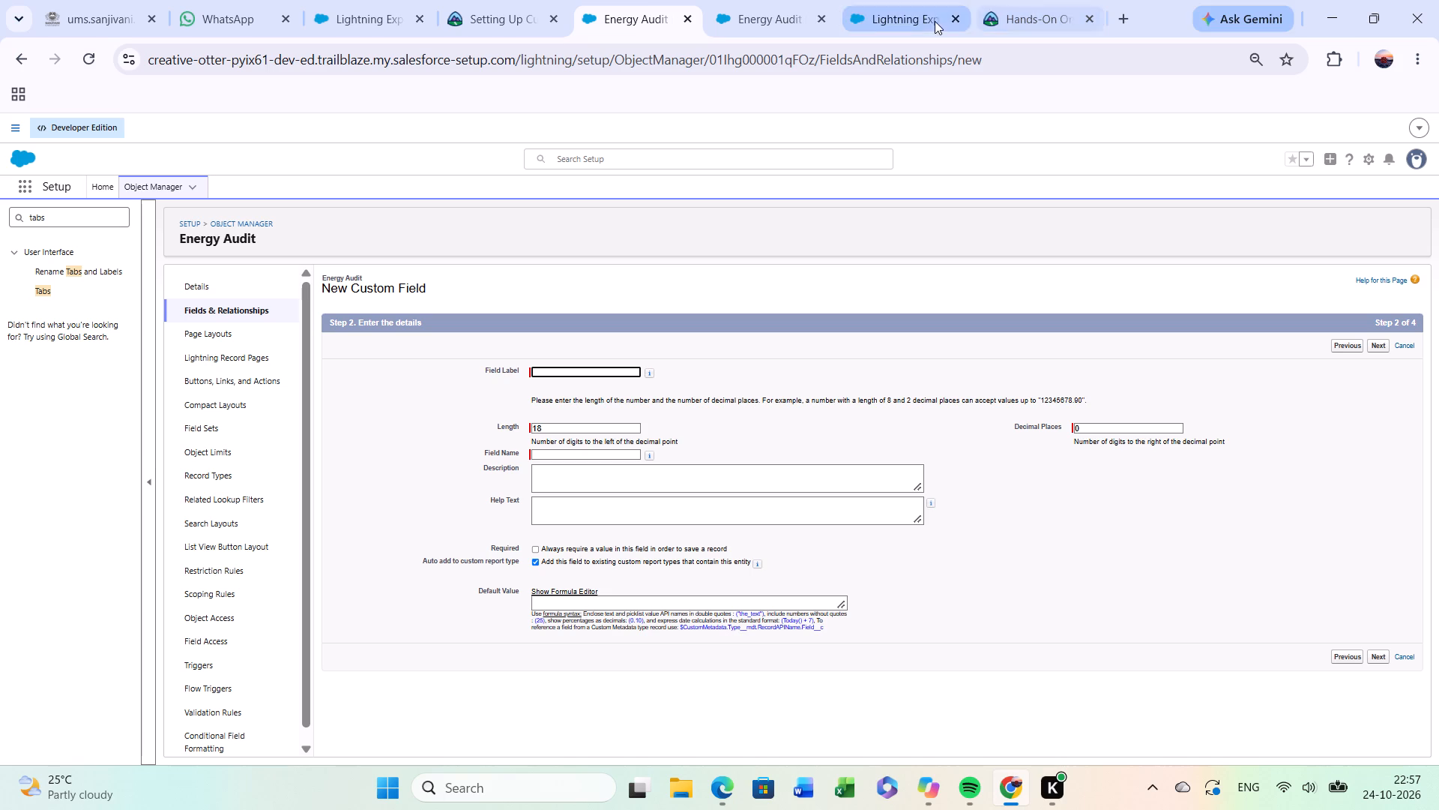
left_click(498, 2)
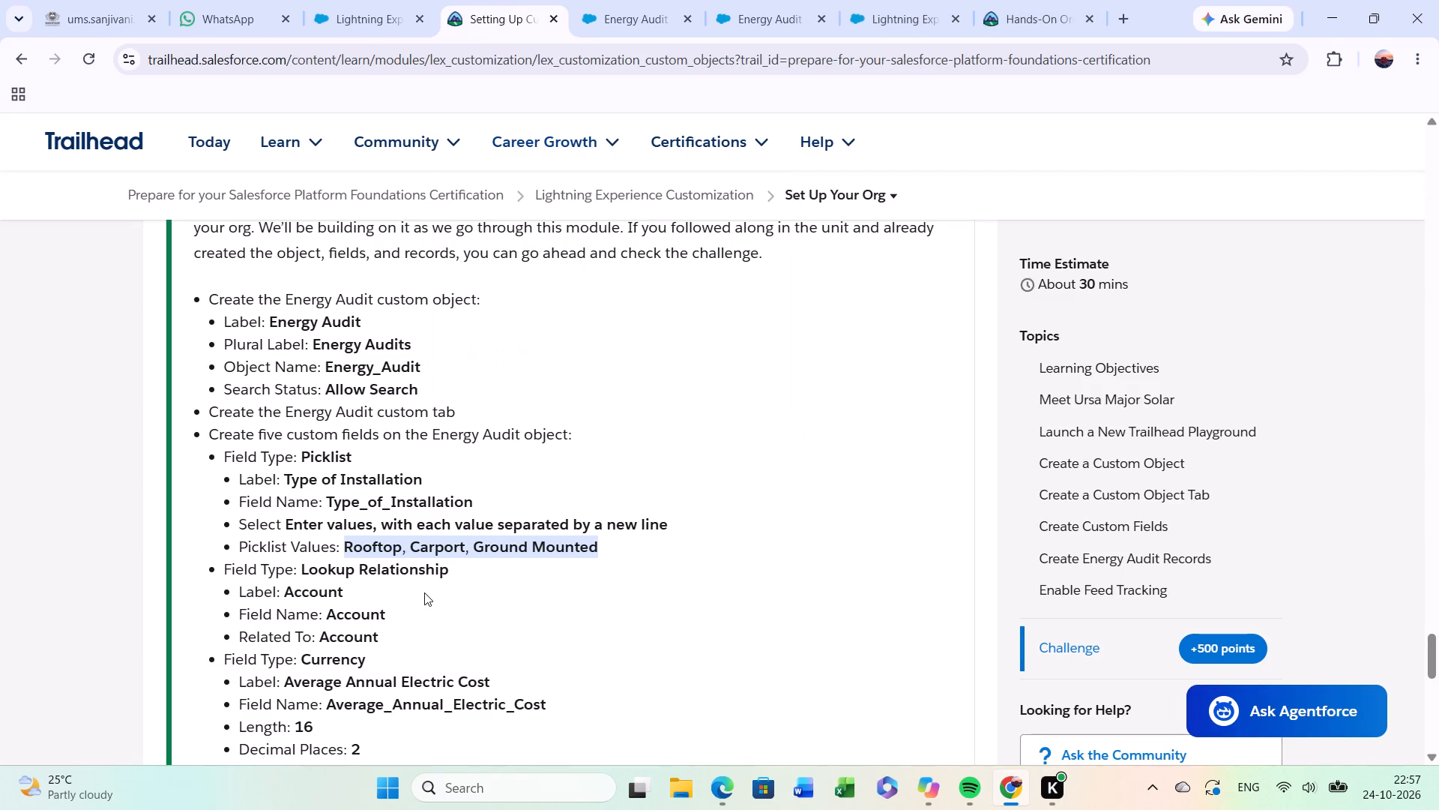
scroll(382, 639, "down", 1)
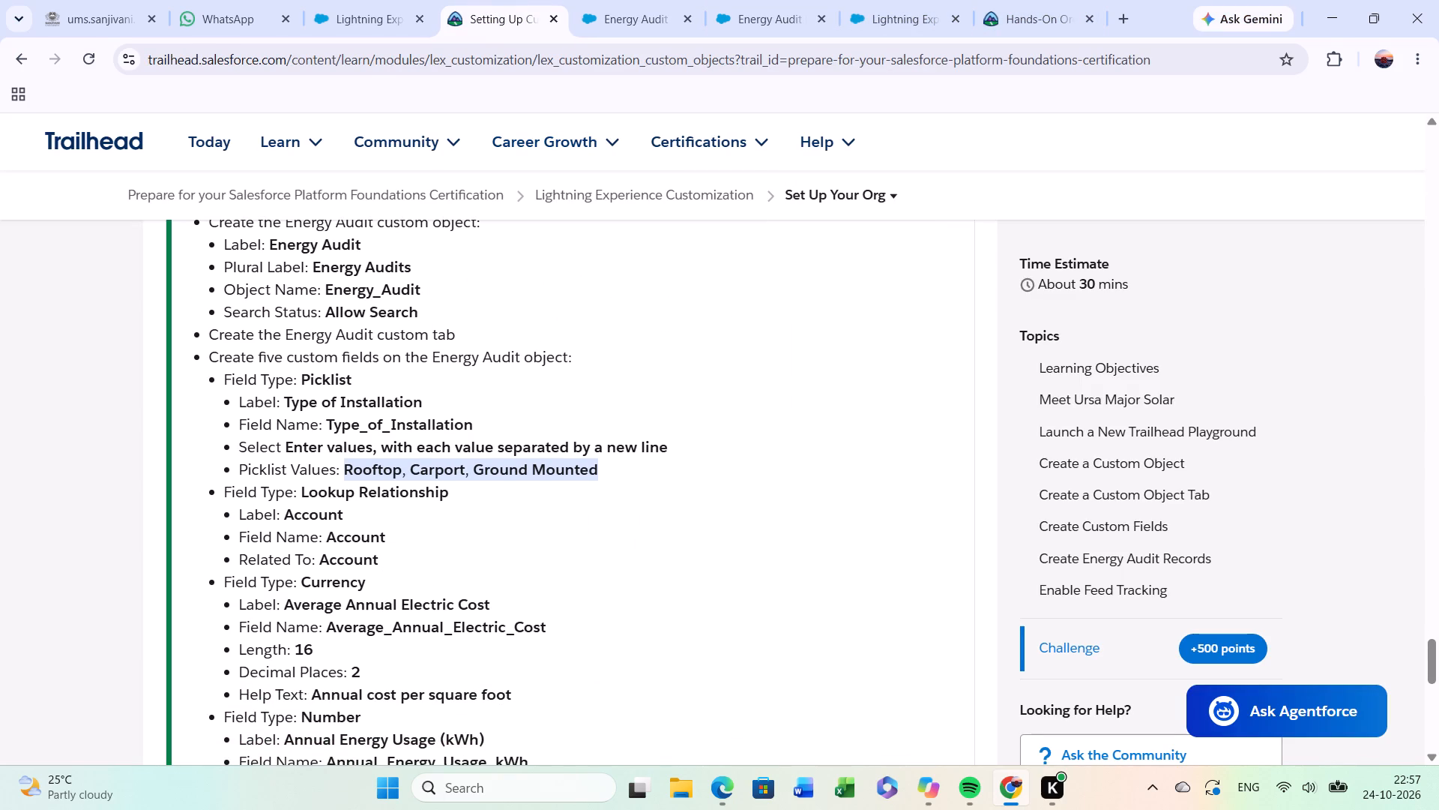
left_click_drag(281, 604, 515, 604)
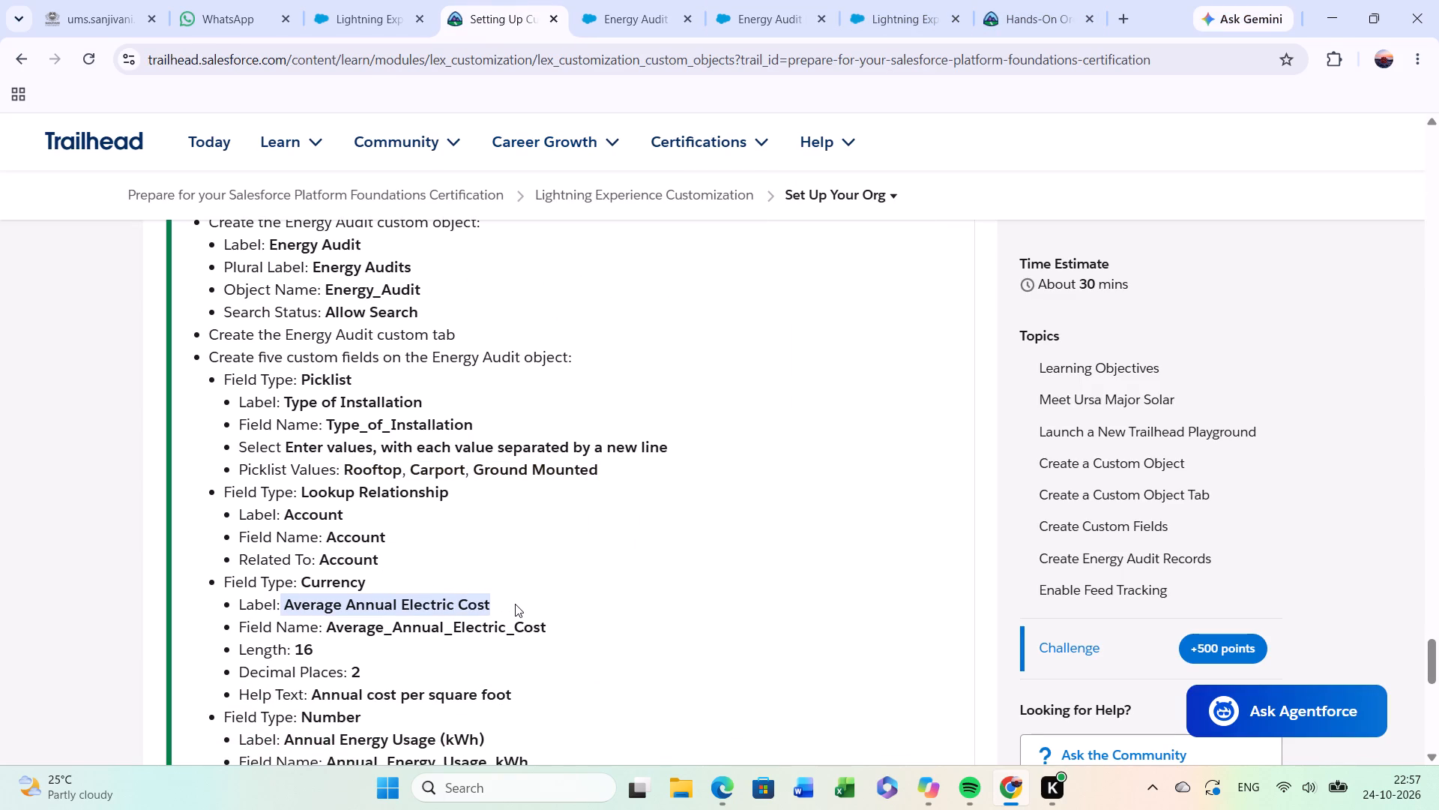
key("ctrl+c")
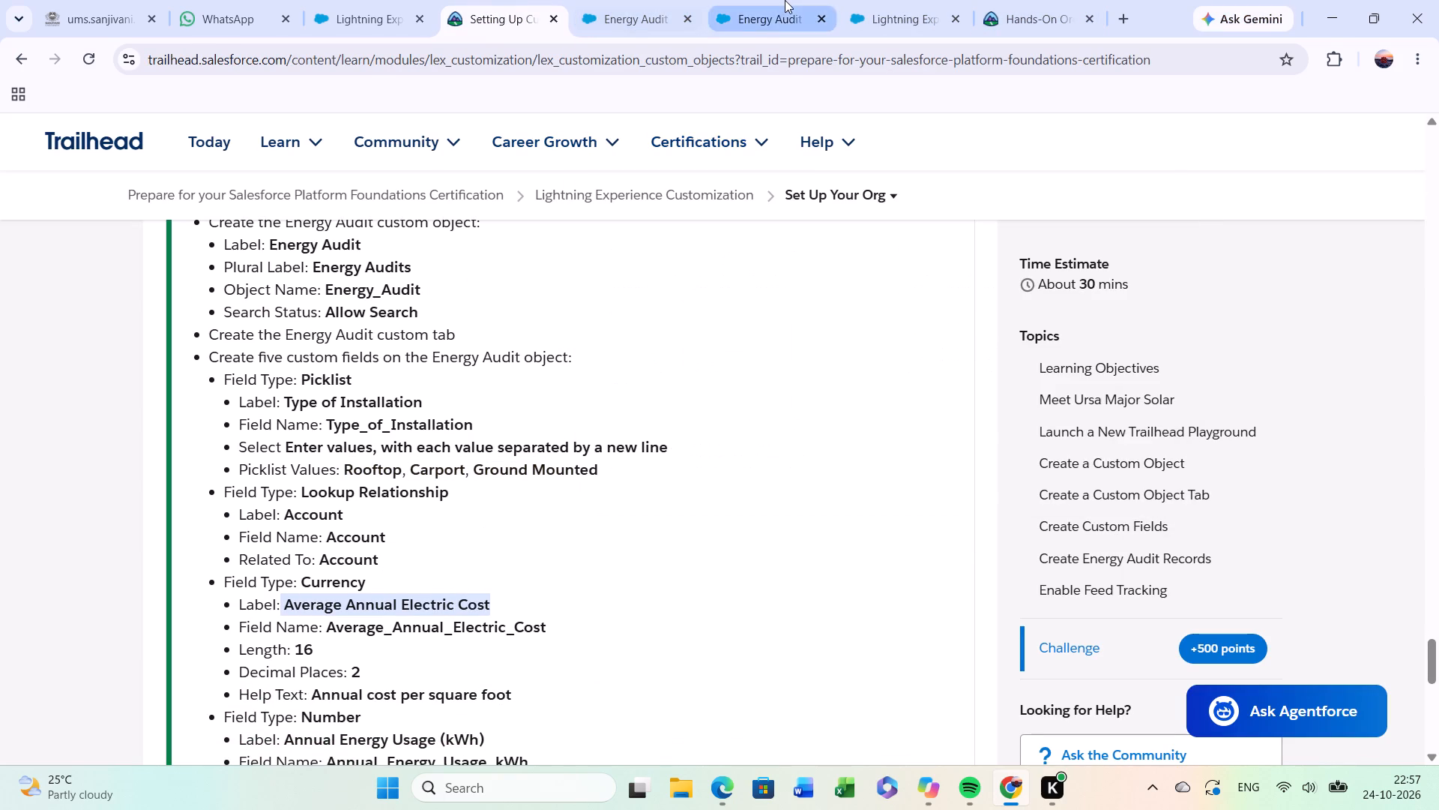
left_click(785, 0)
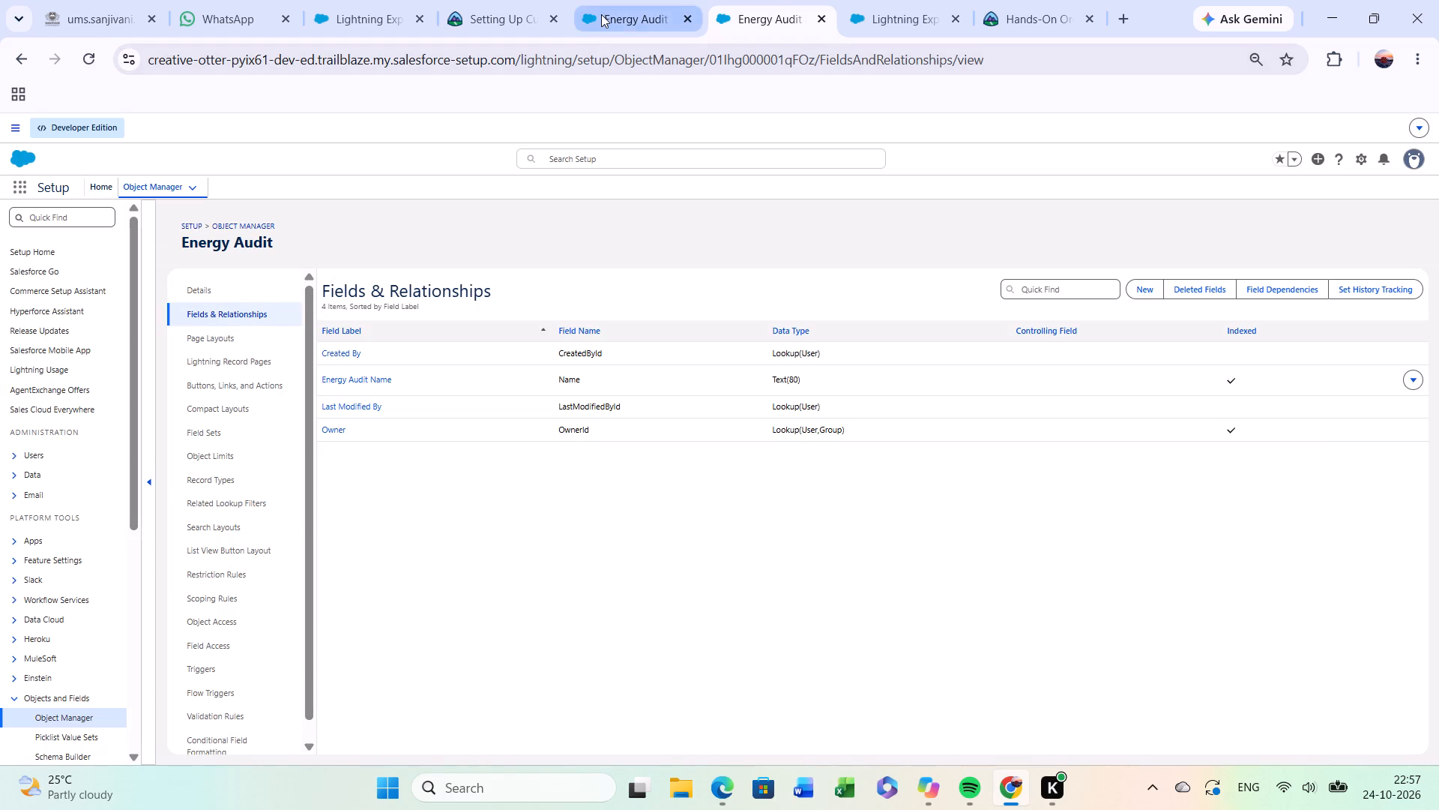
left_click(603, 14)
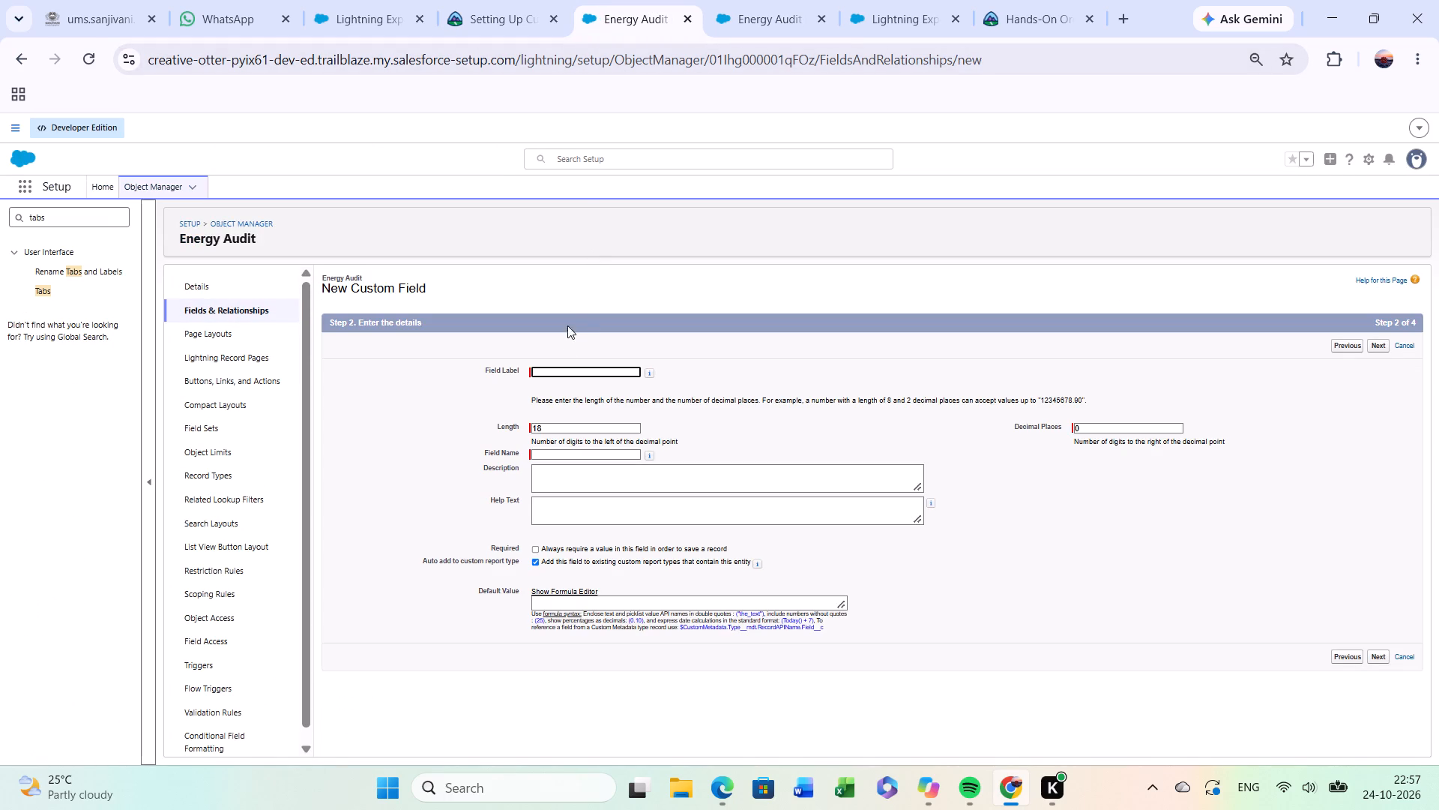
left_click(562, 367)
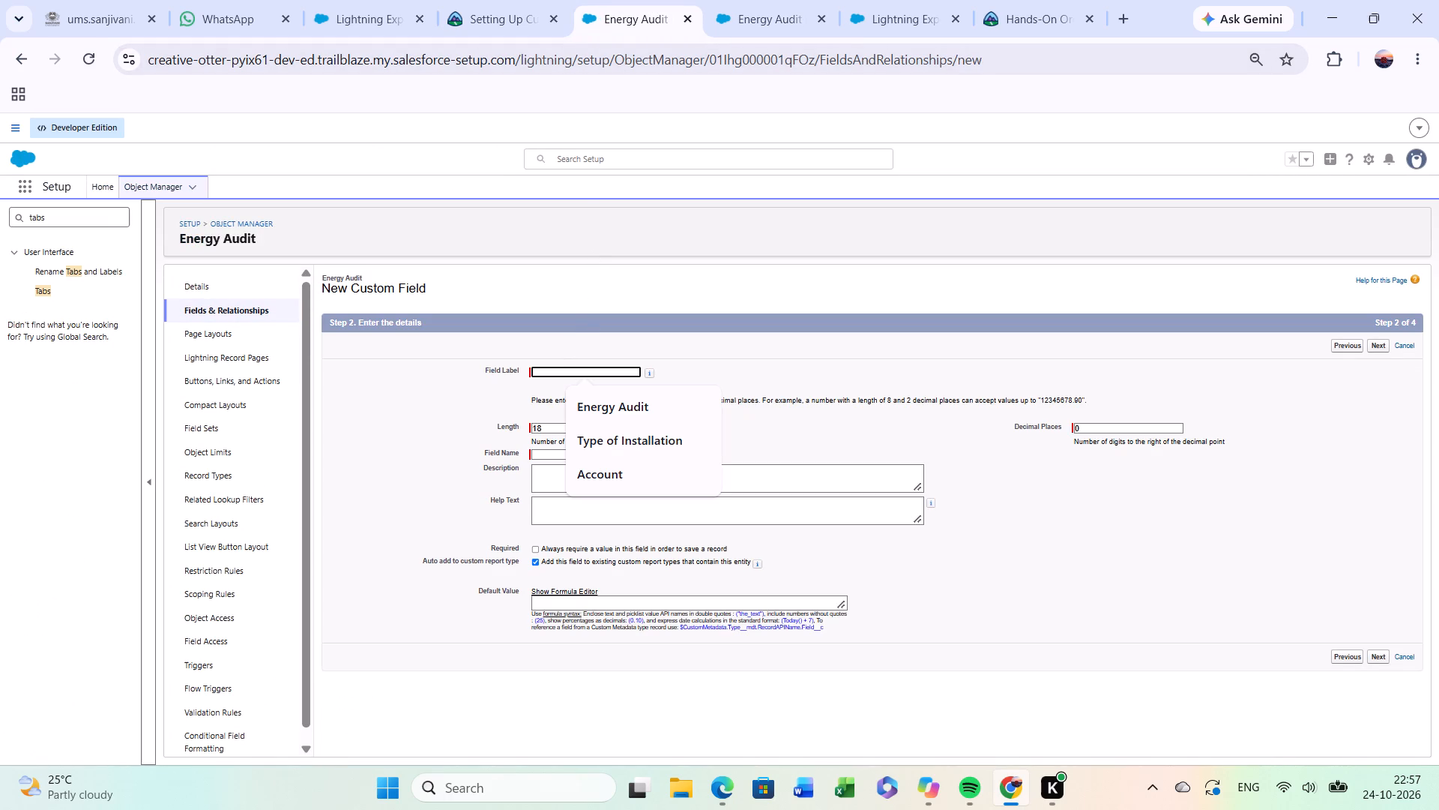
key("ctrl+v")
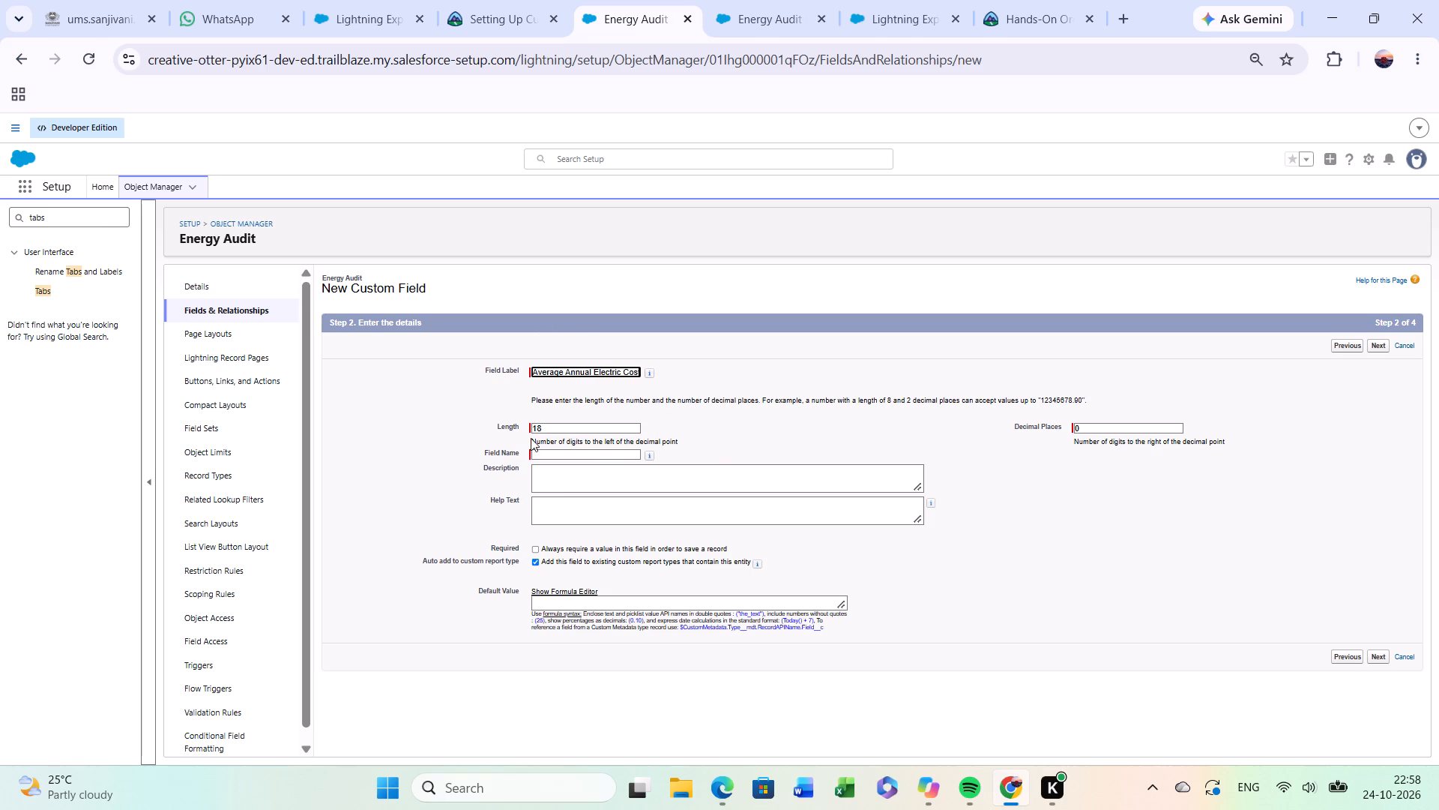
Set the currency field's length to 16 and its decimal places to 2.
left_click(549, 431)
key("BackSpace")
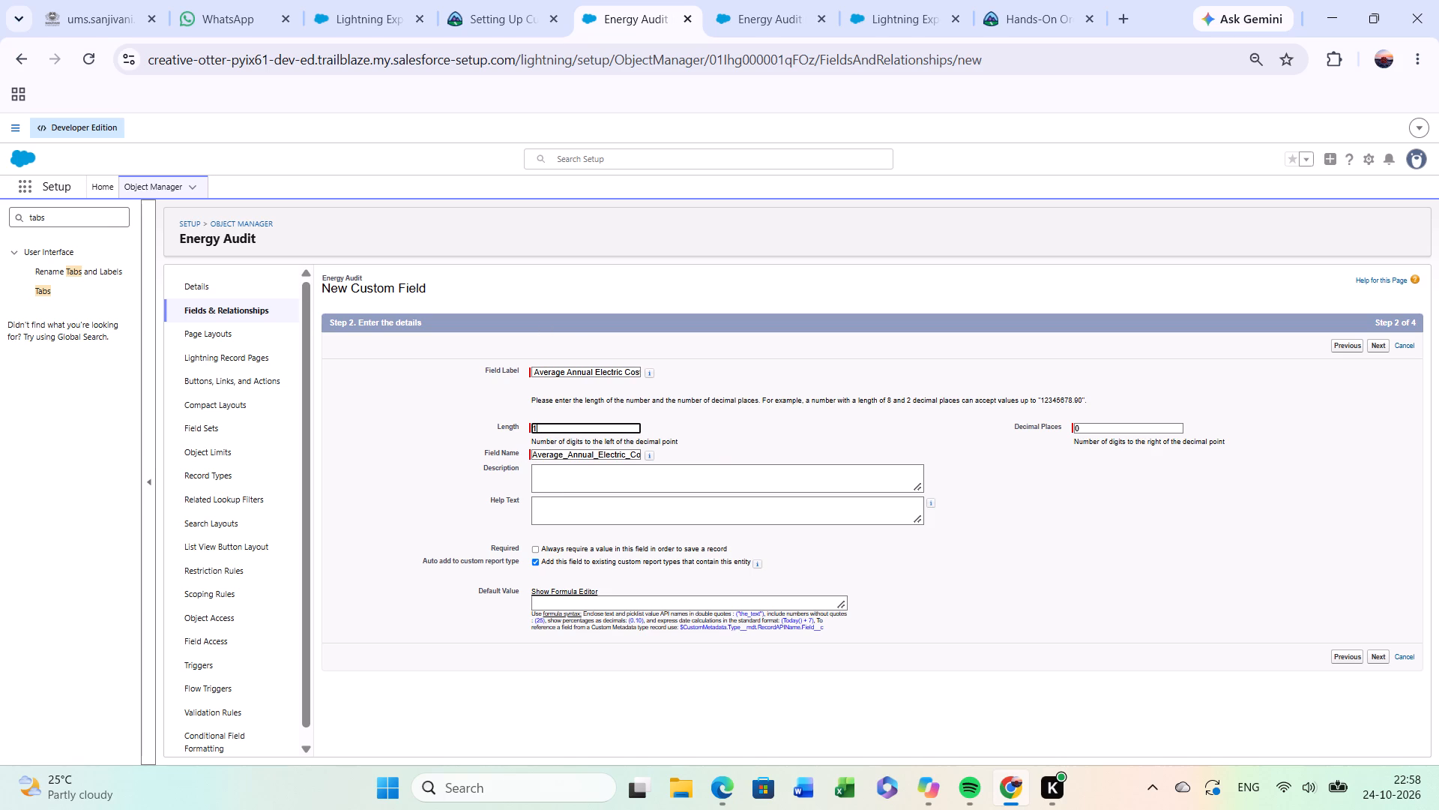
key("6")
left_click(1106, 427)
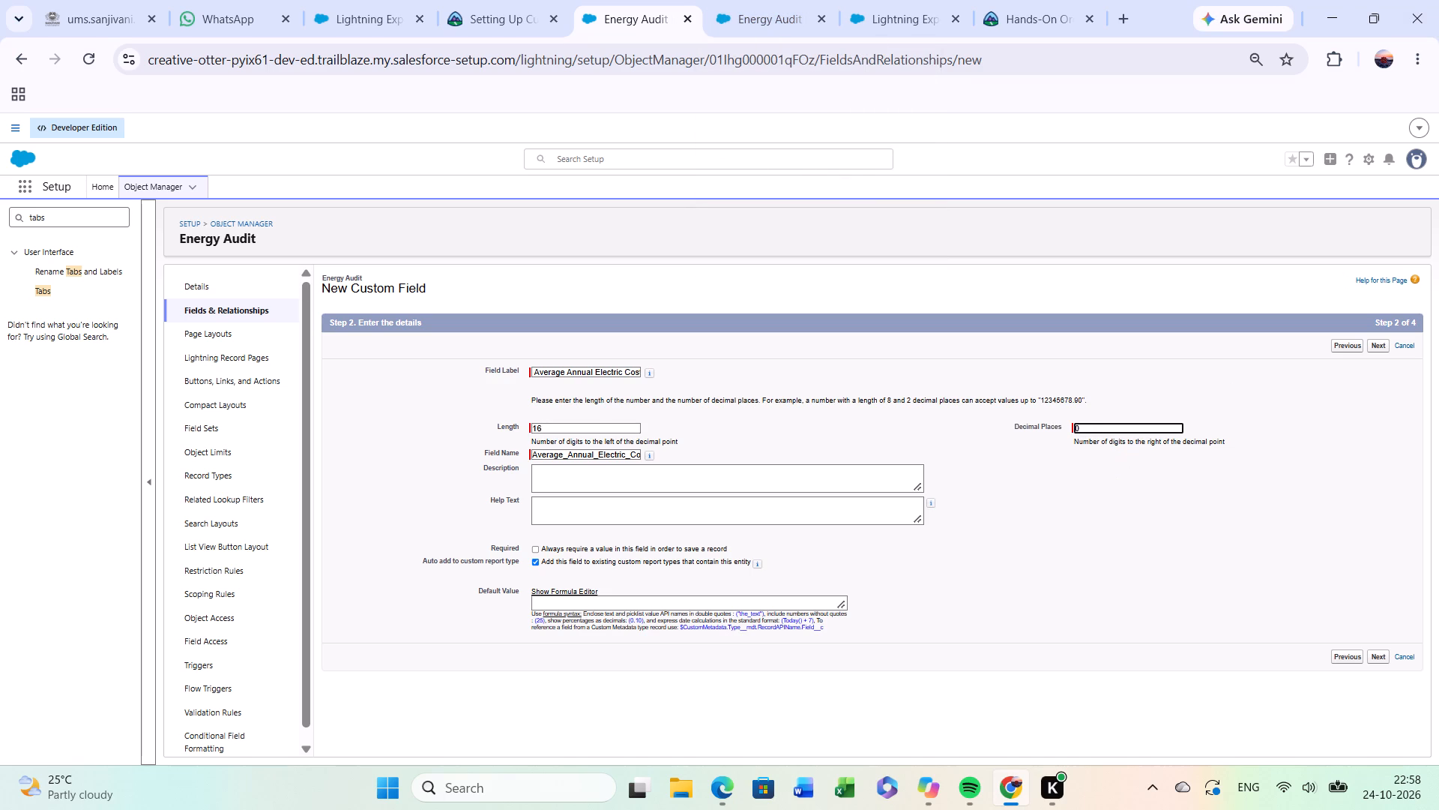
key("BackSpace")
key("2")
Copy "Annual cost per square foot" from the Trailhead challenge instructions into the currency field's help text.
left_click(492, 18)
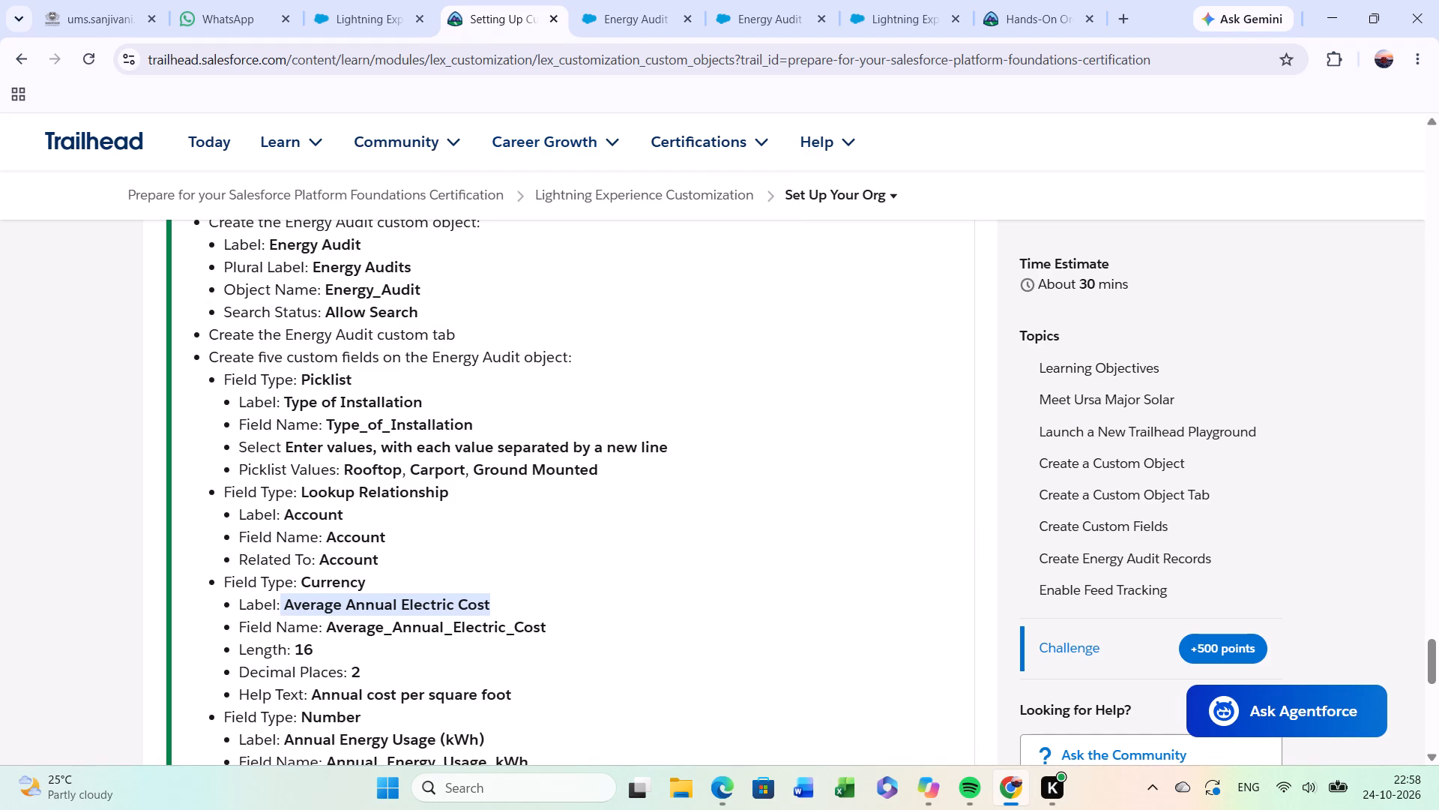
left_click_drag(309, 694, 559, 684)
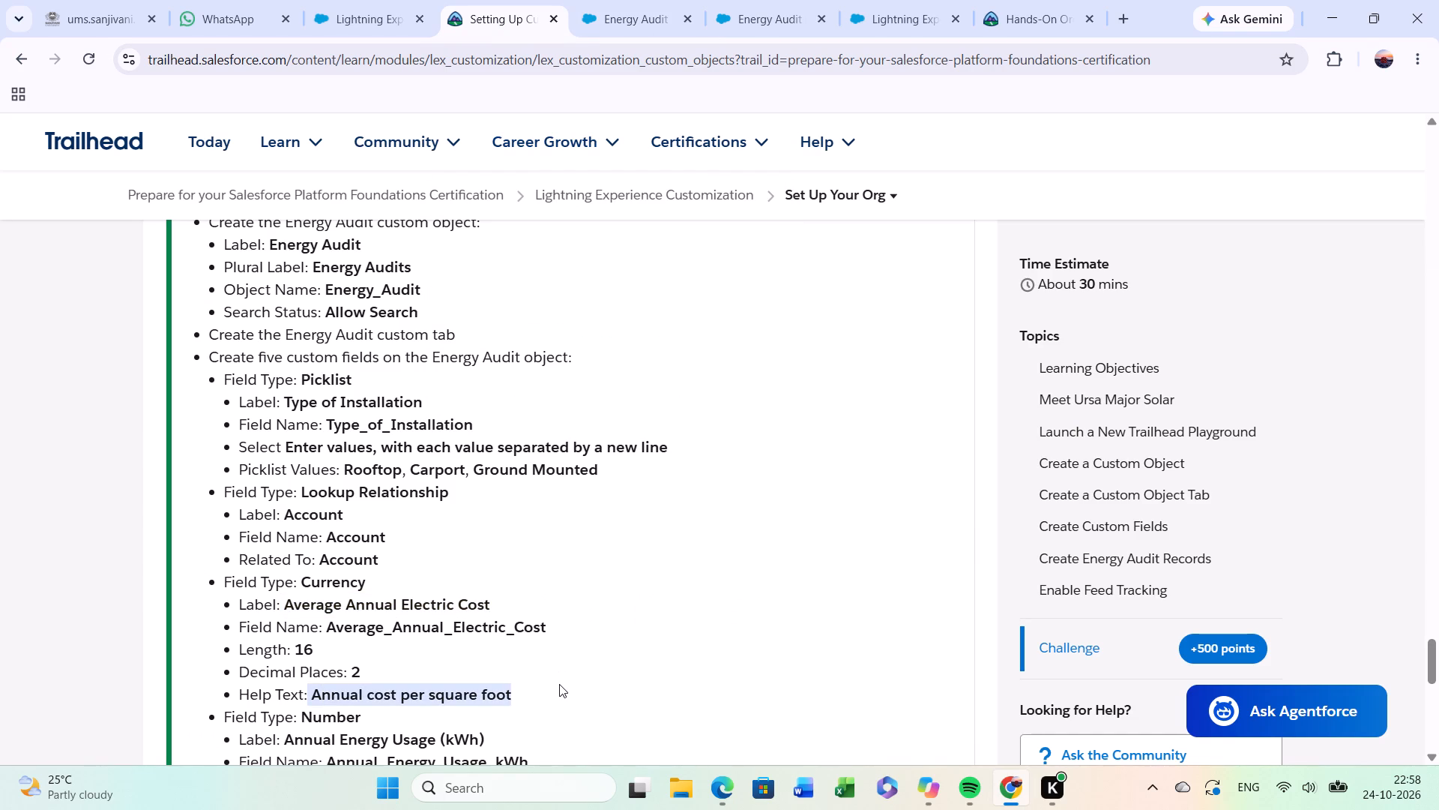
key("ctrl+c")
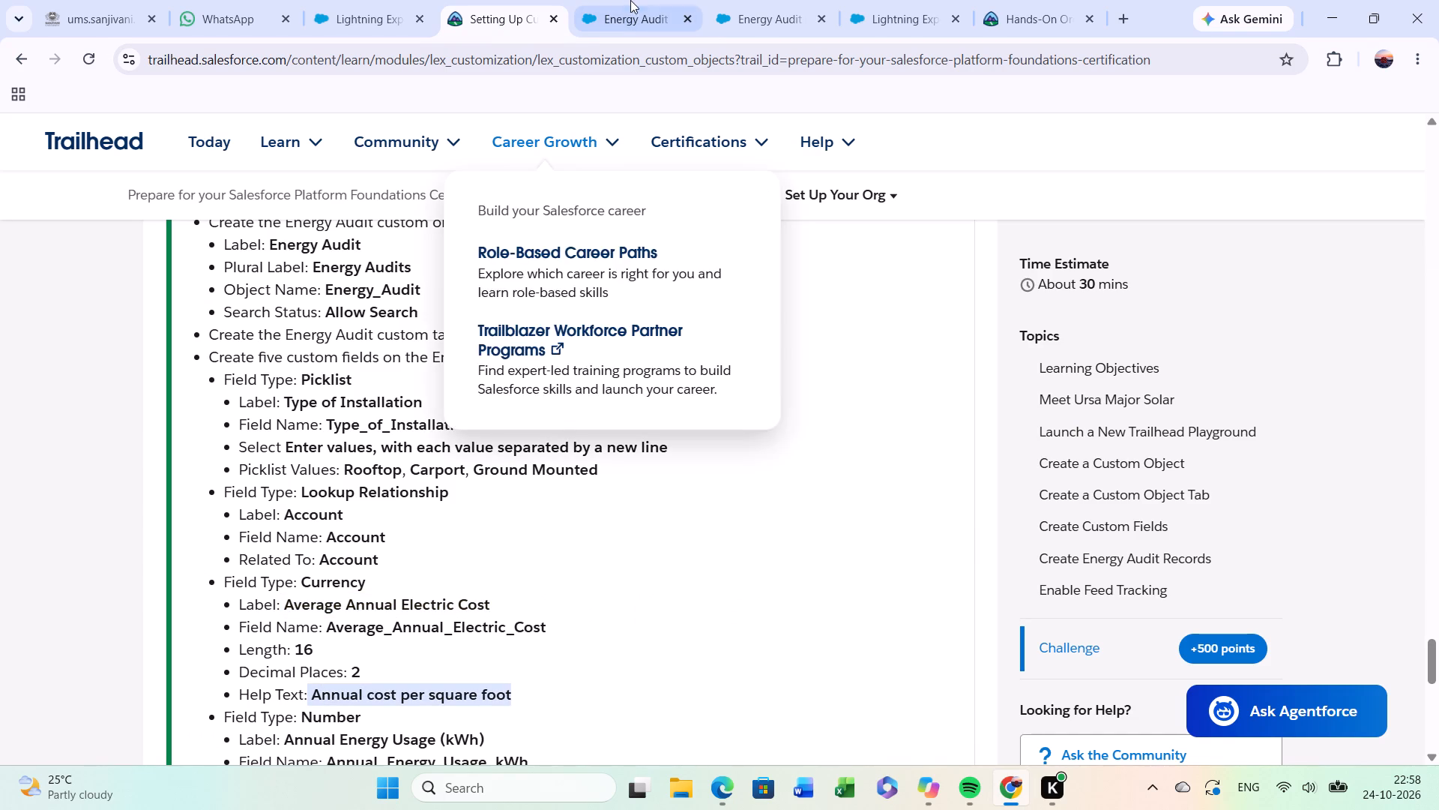
left_click(752, 0)
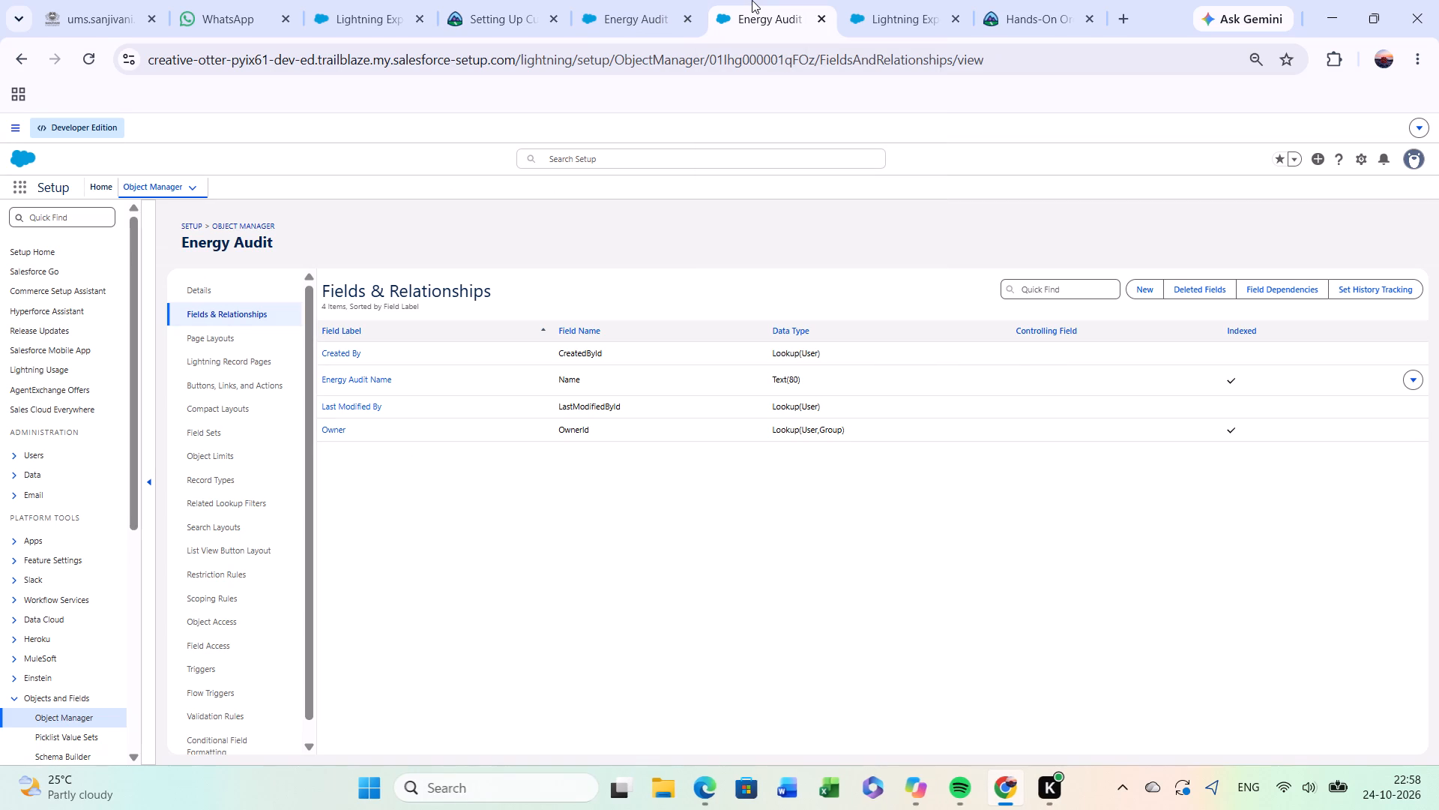
left_click(613, 28)
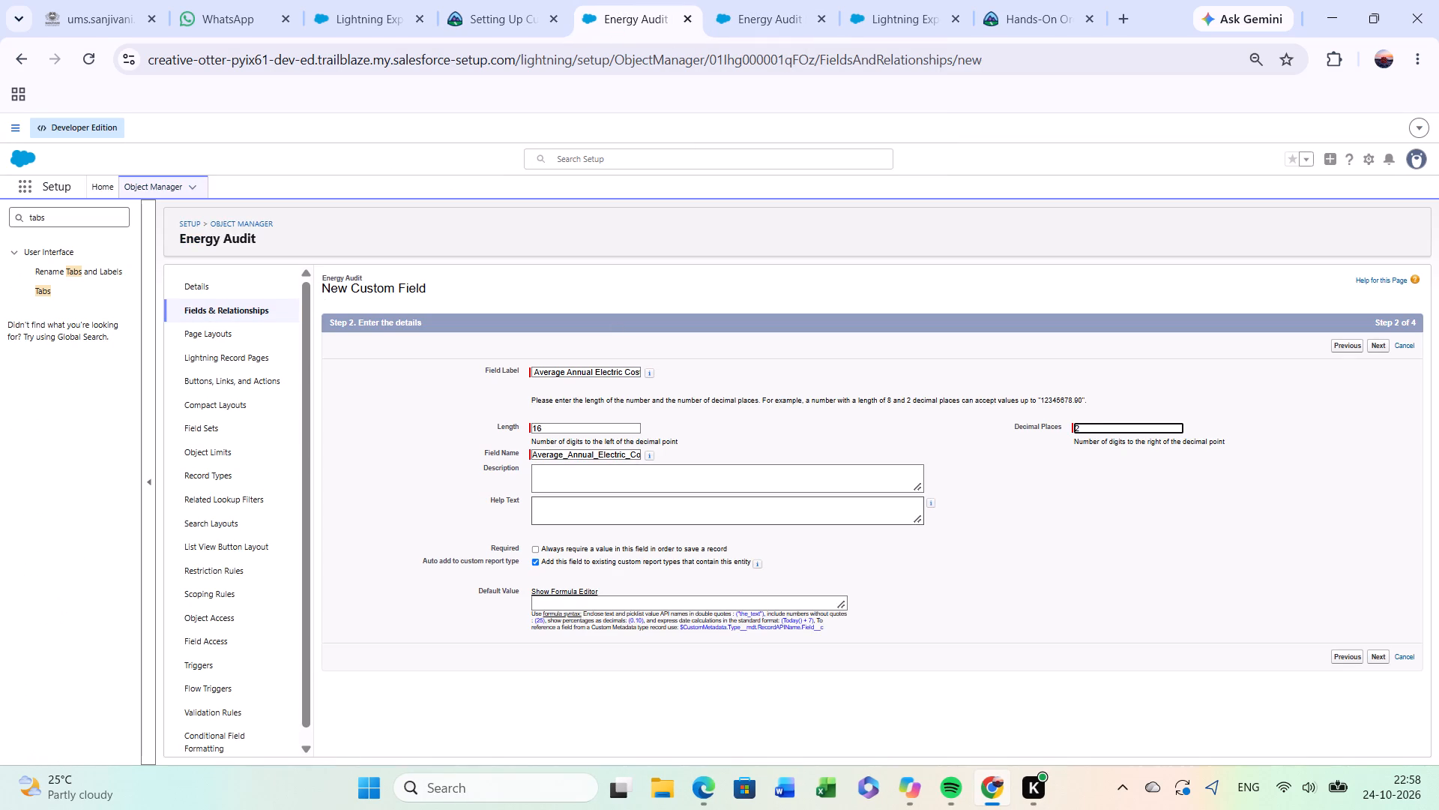
left_click(625, 498)
key("ctrl+v")
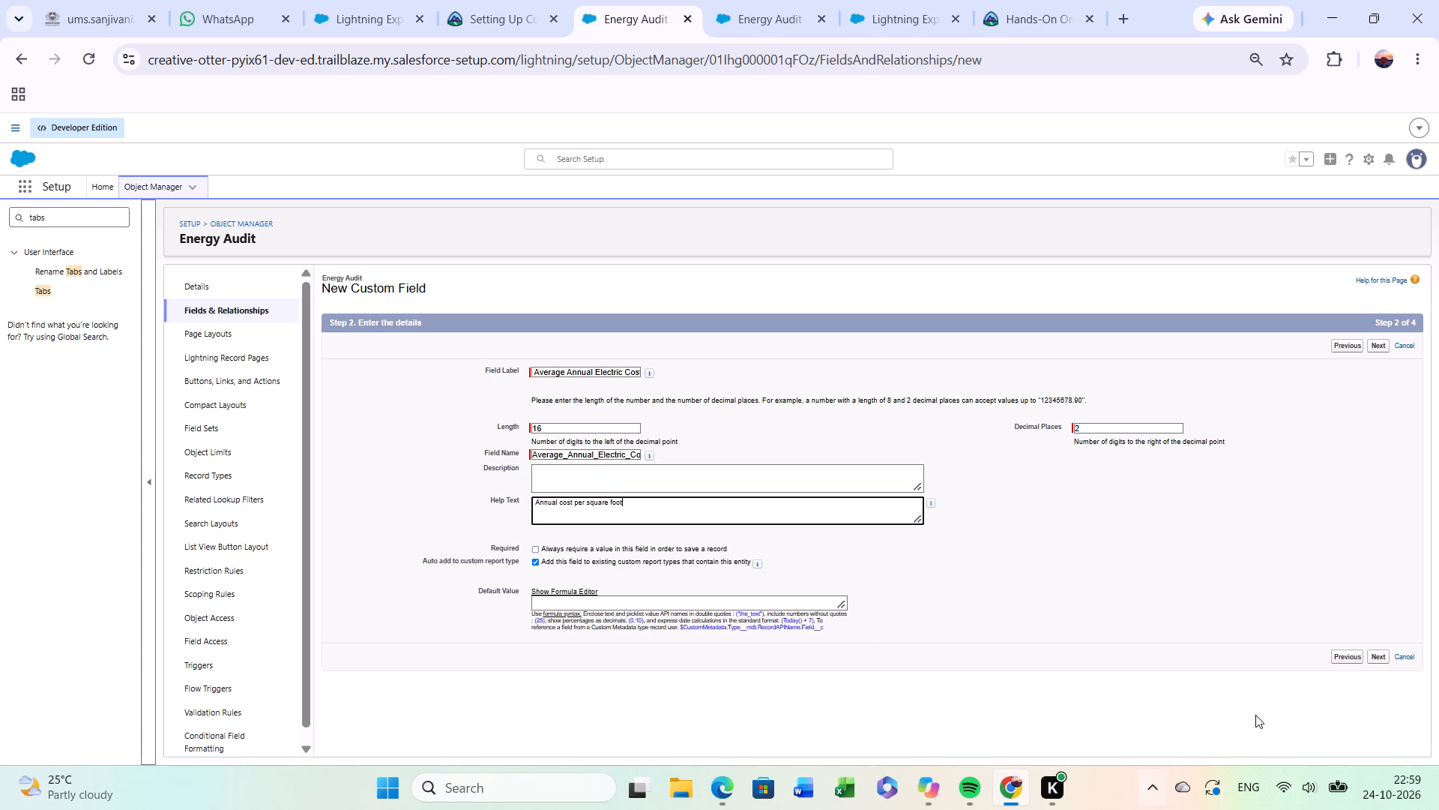
Accept the default security and page layout for Average Annual Electric Cost, then save it and start another new field.
left_click(1378, 656)
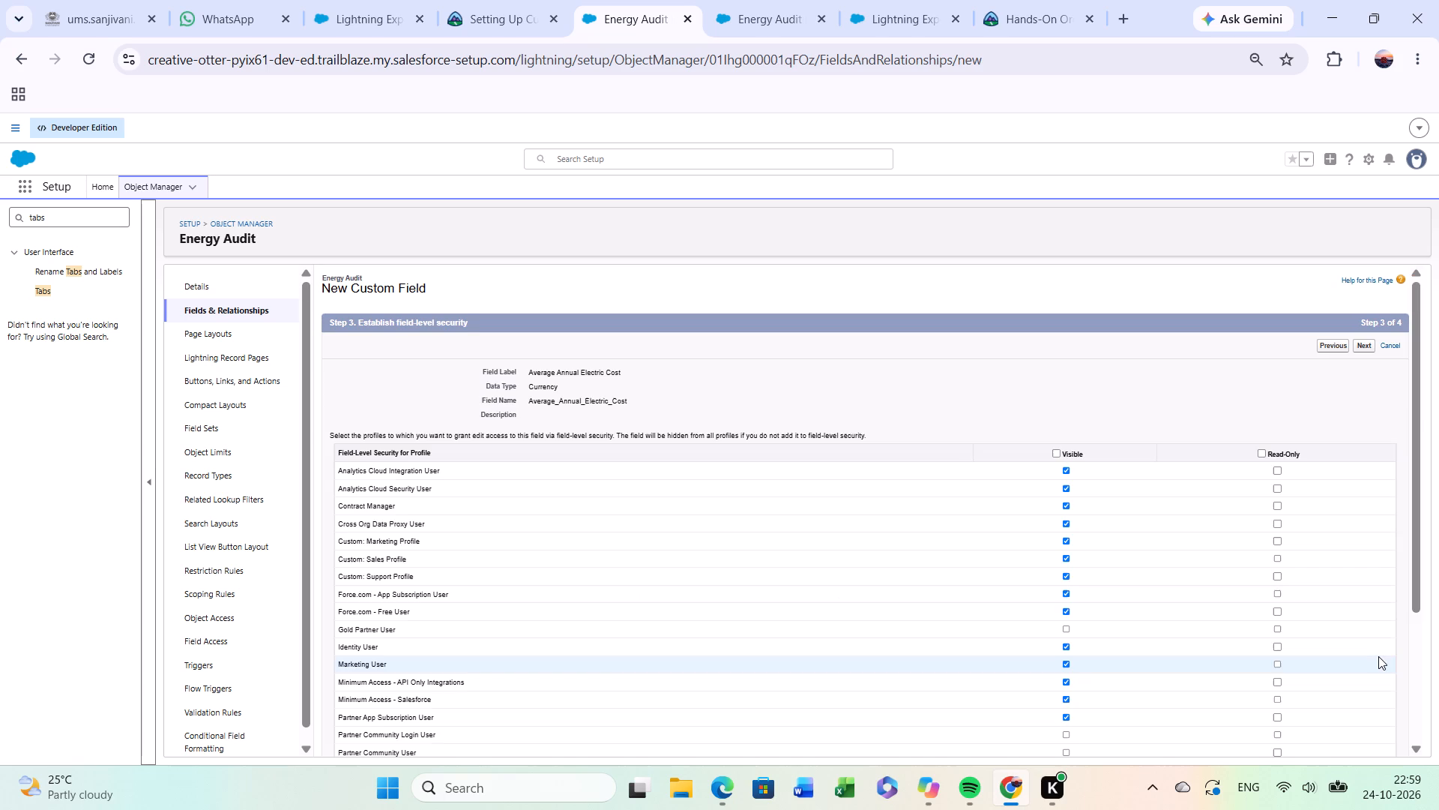
left_click(1359, 347)
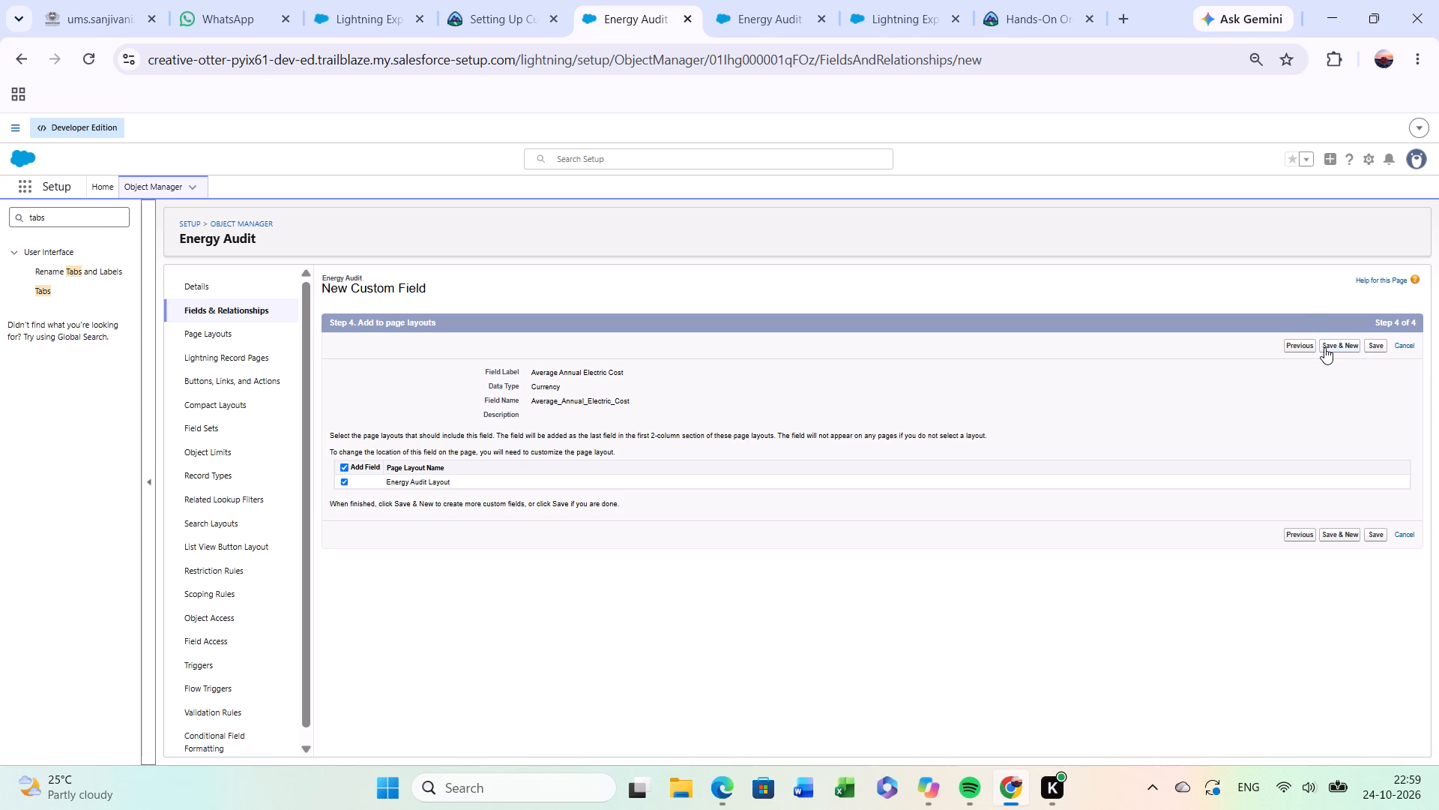
left_click(1324, 347)
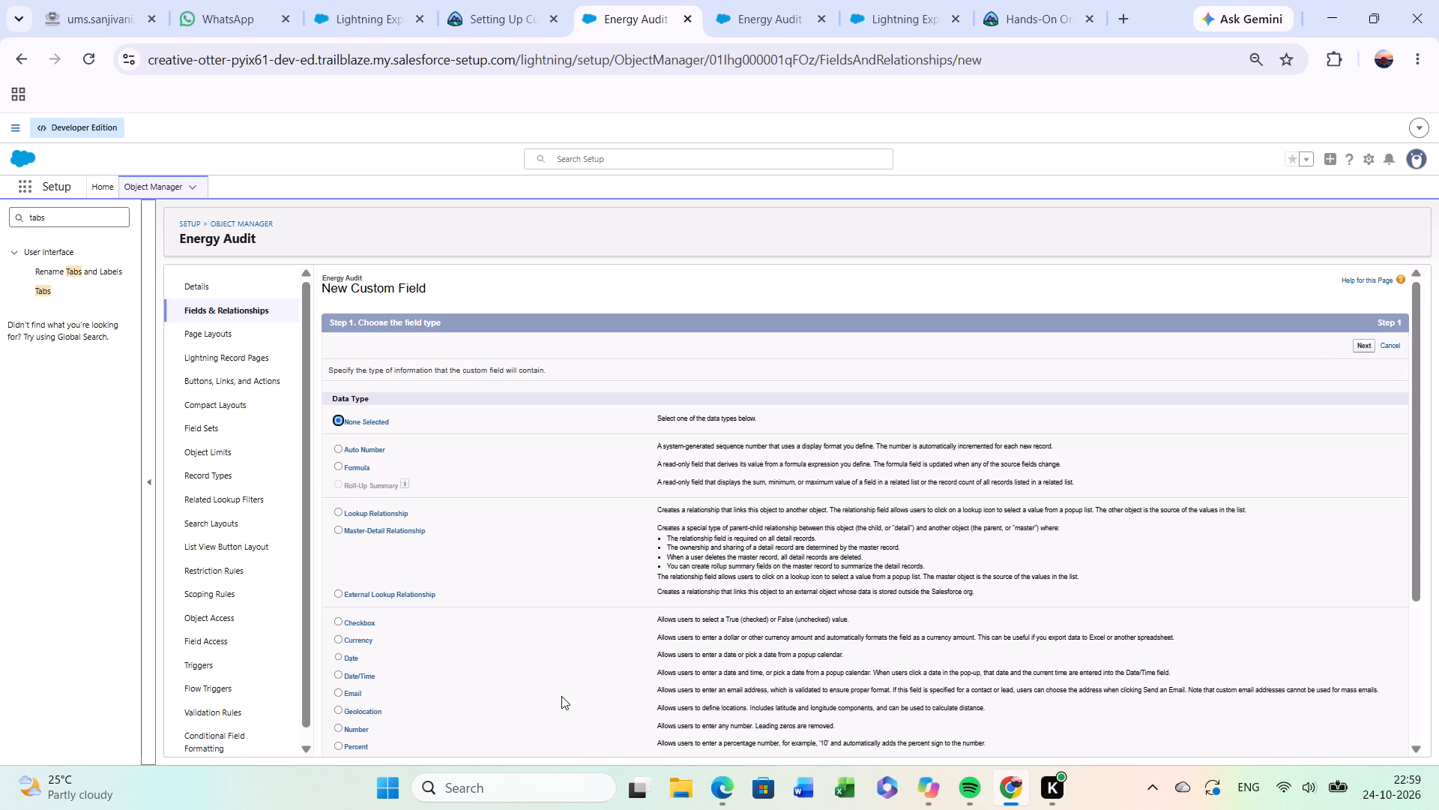
Start a Number field and label it Annual Energy Usage (kWh), copying the label from the Trailhead challenge instructions and letting the field name fill in.
left_click(335, 727)
left_click(1366, 343)
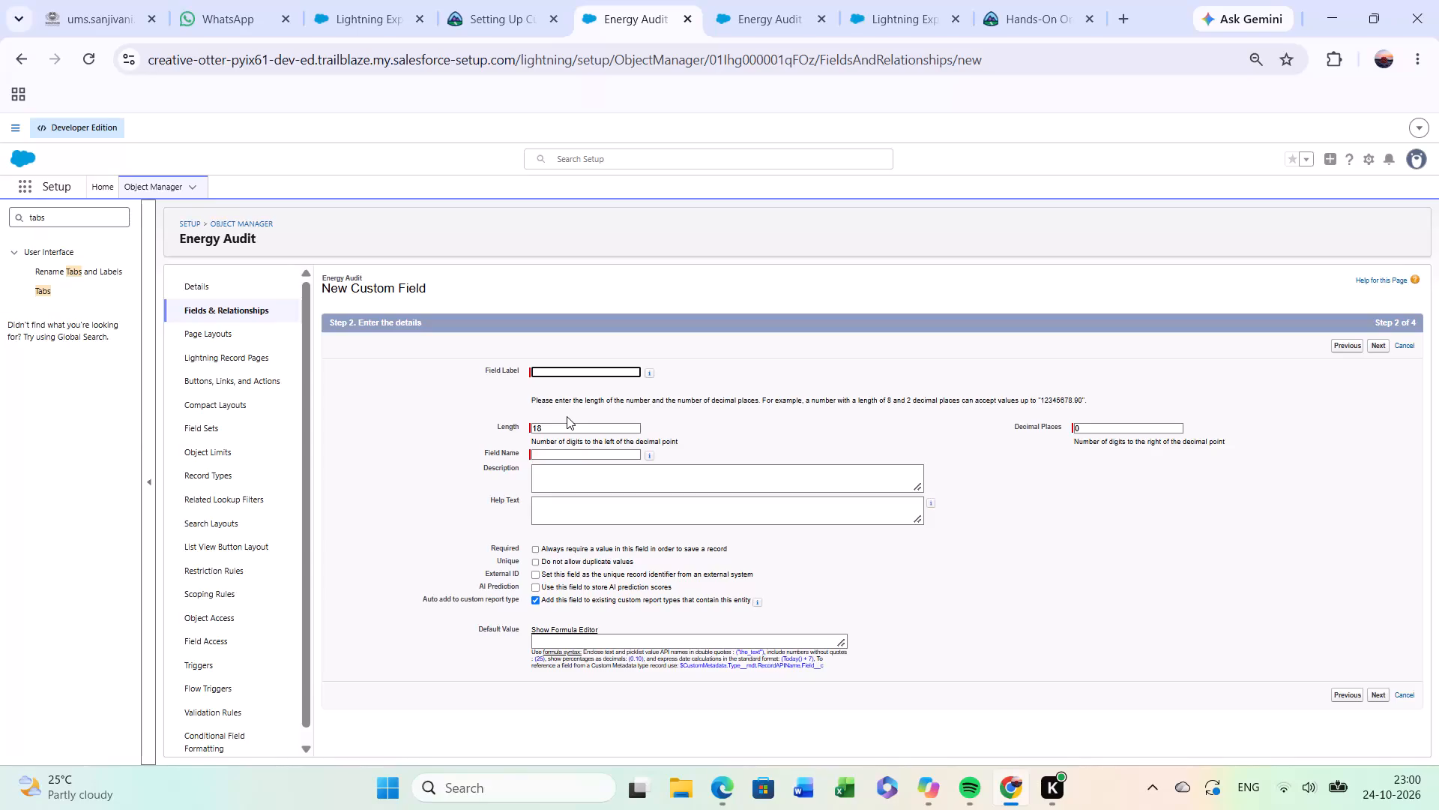
left_click(371, 0)
left_click(490, 2)
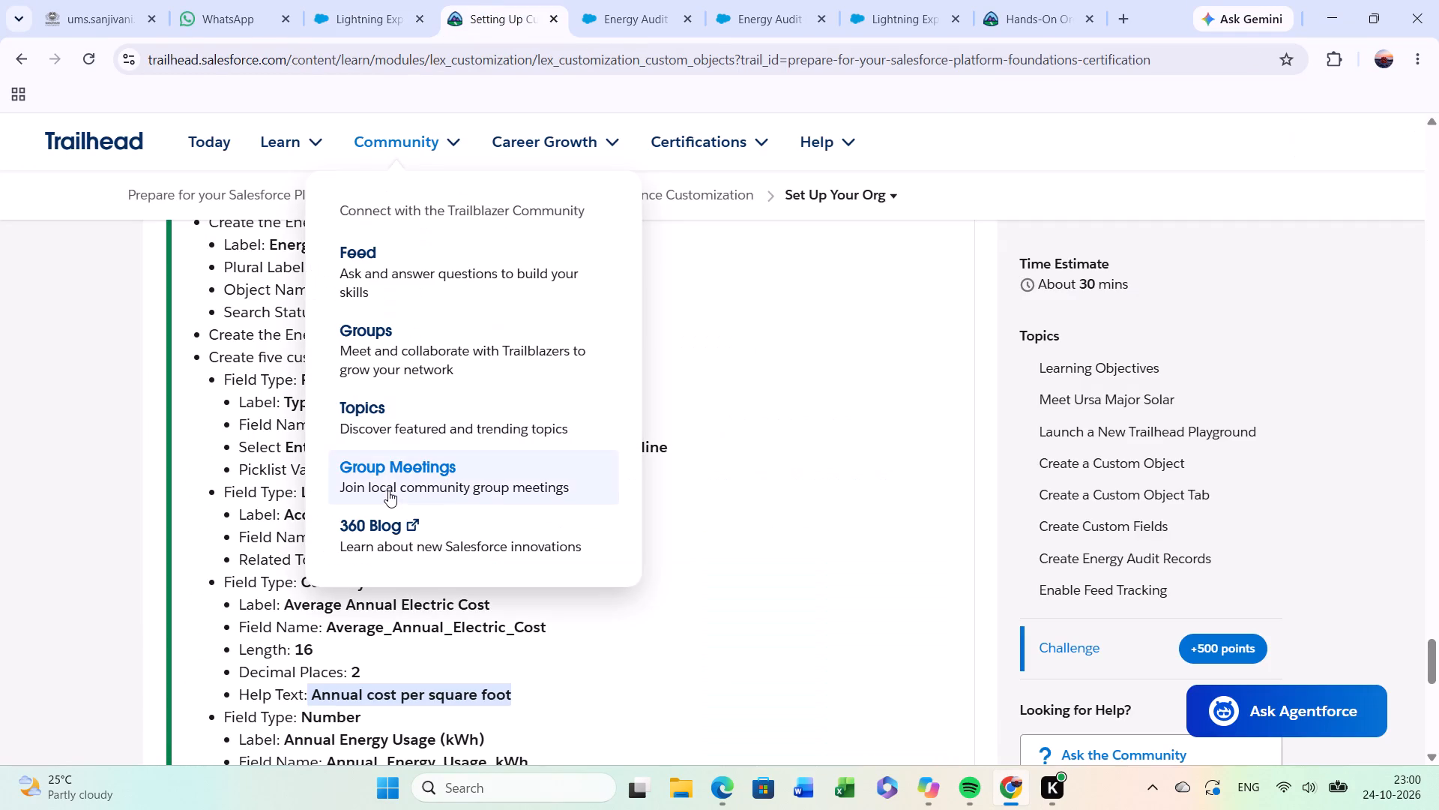
scroll(266, 653, "down", 1)
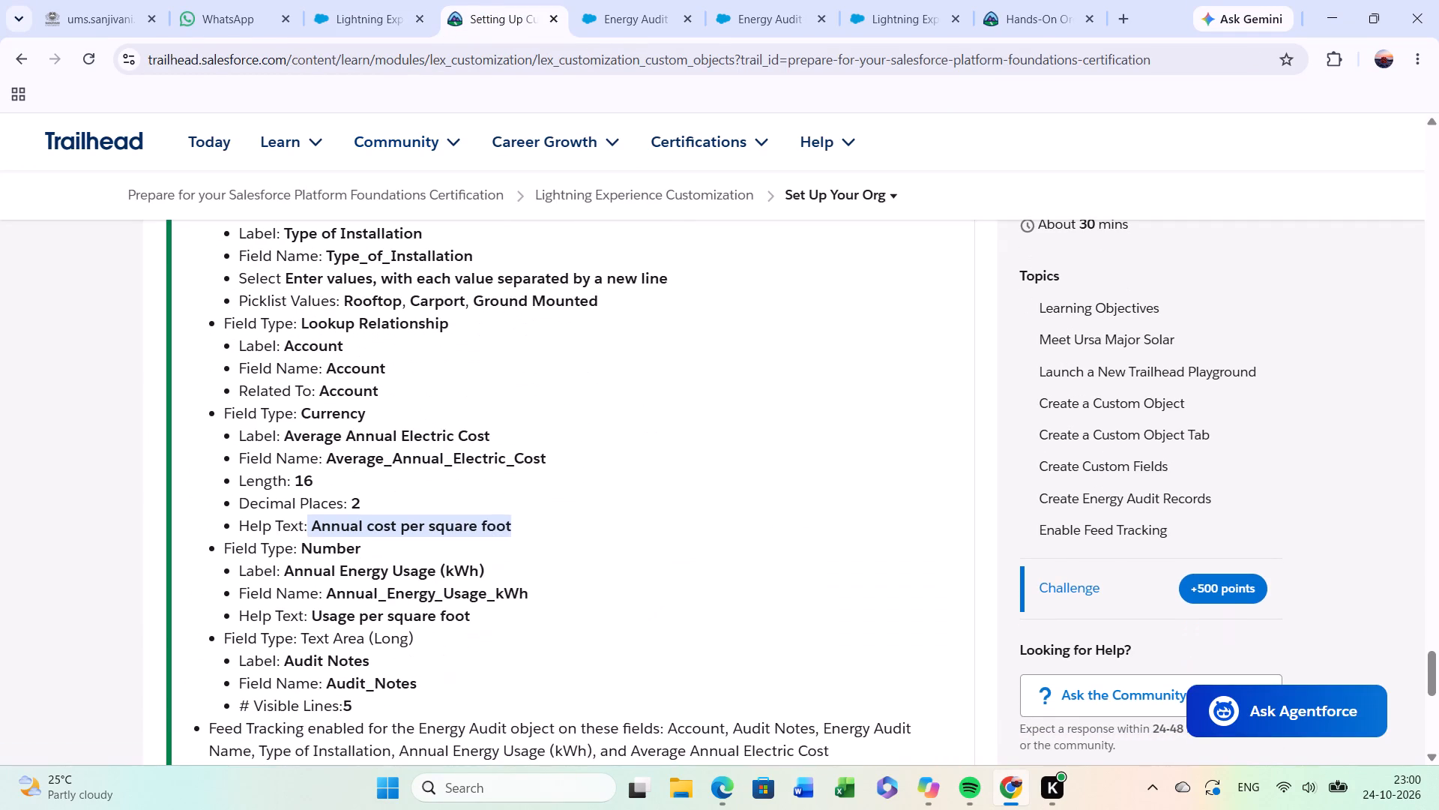
left_click_drag(282, 571, 523, 564)
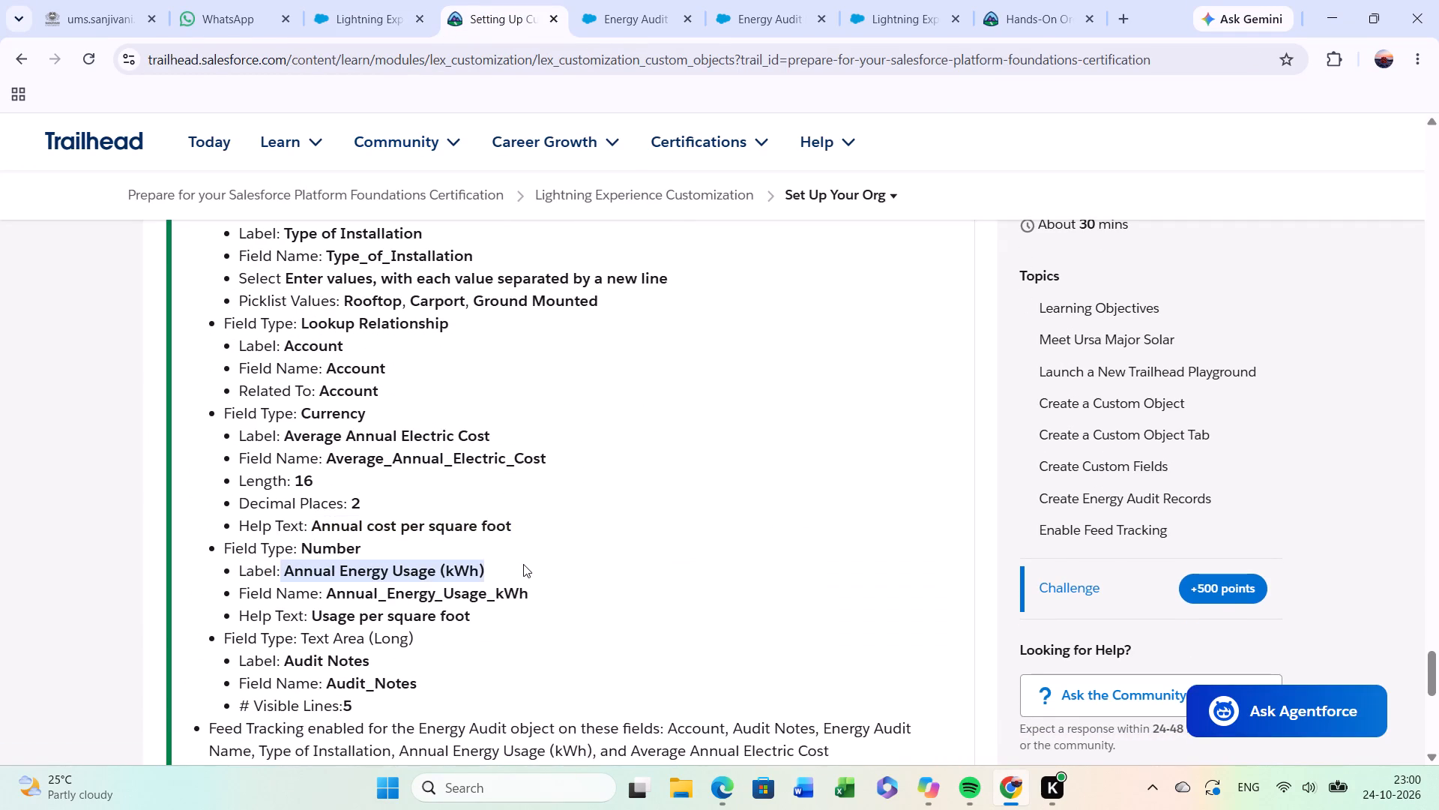
left_click_drag(523, 564, 525, 565)
key("ctrl+c")
left_click(770, 10)
left_click(656, 21)
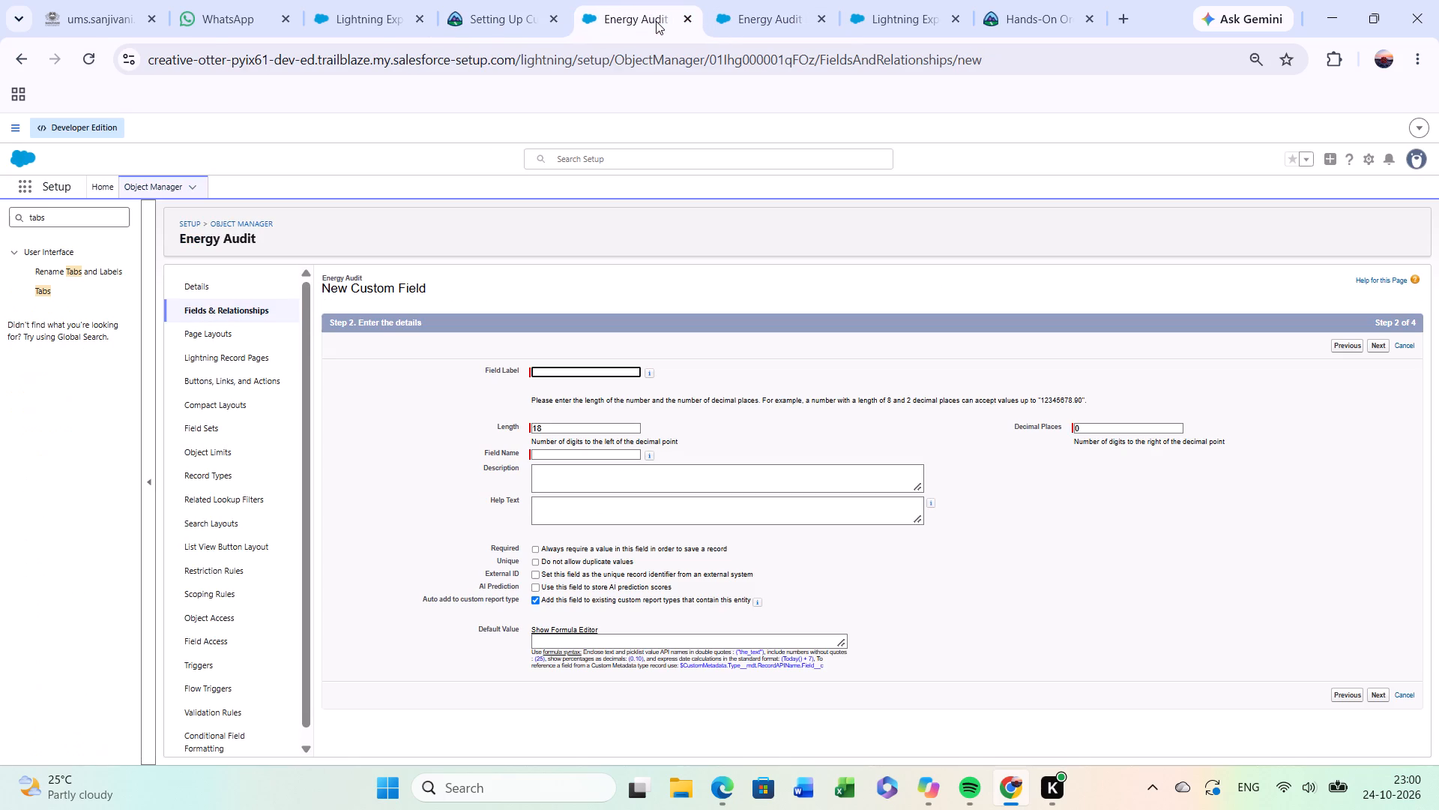
left_click(567, 365)
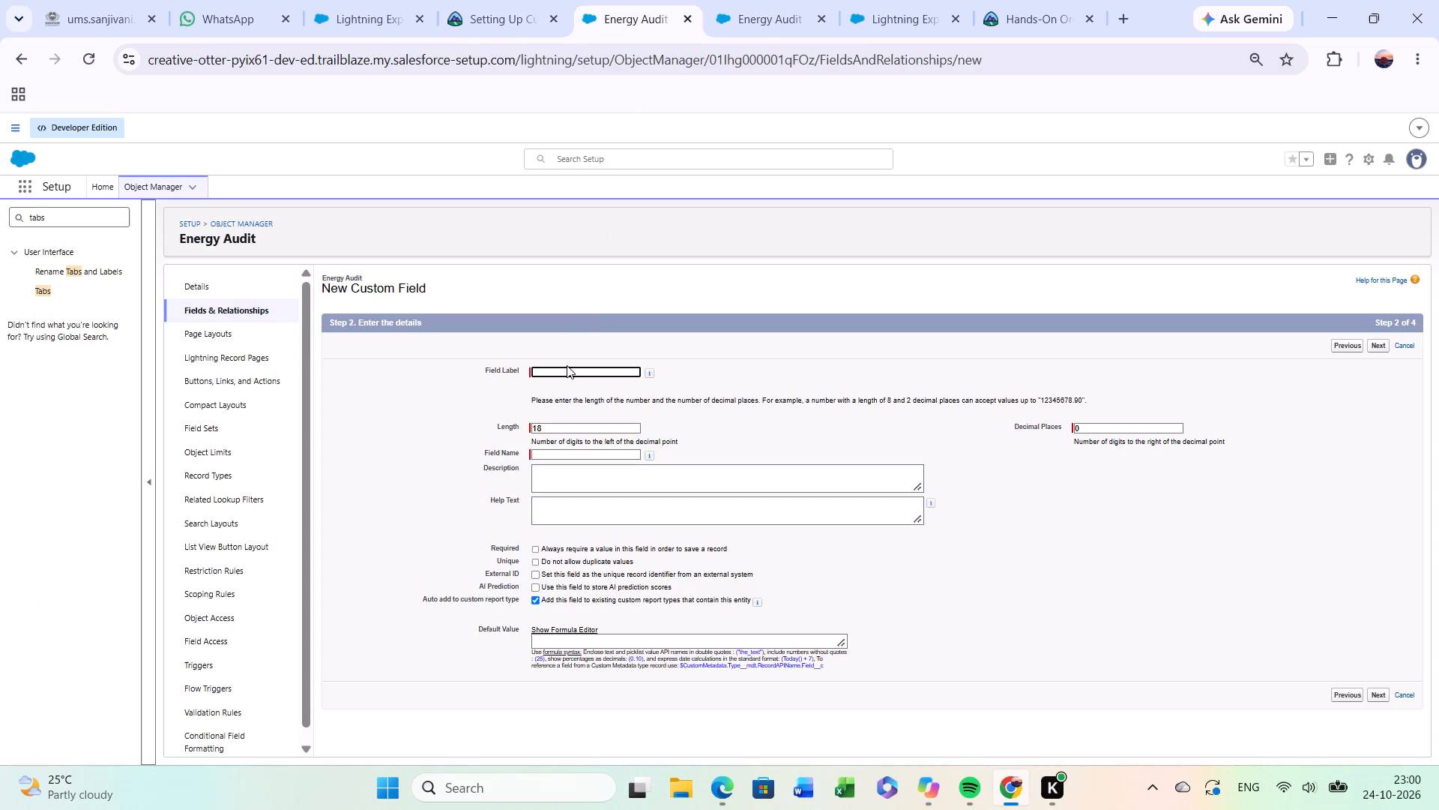
left_click(565, 373)
key("ctrl+v")
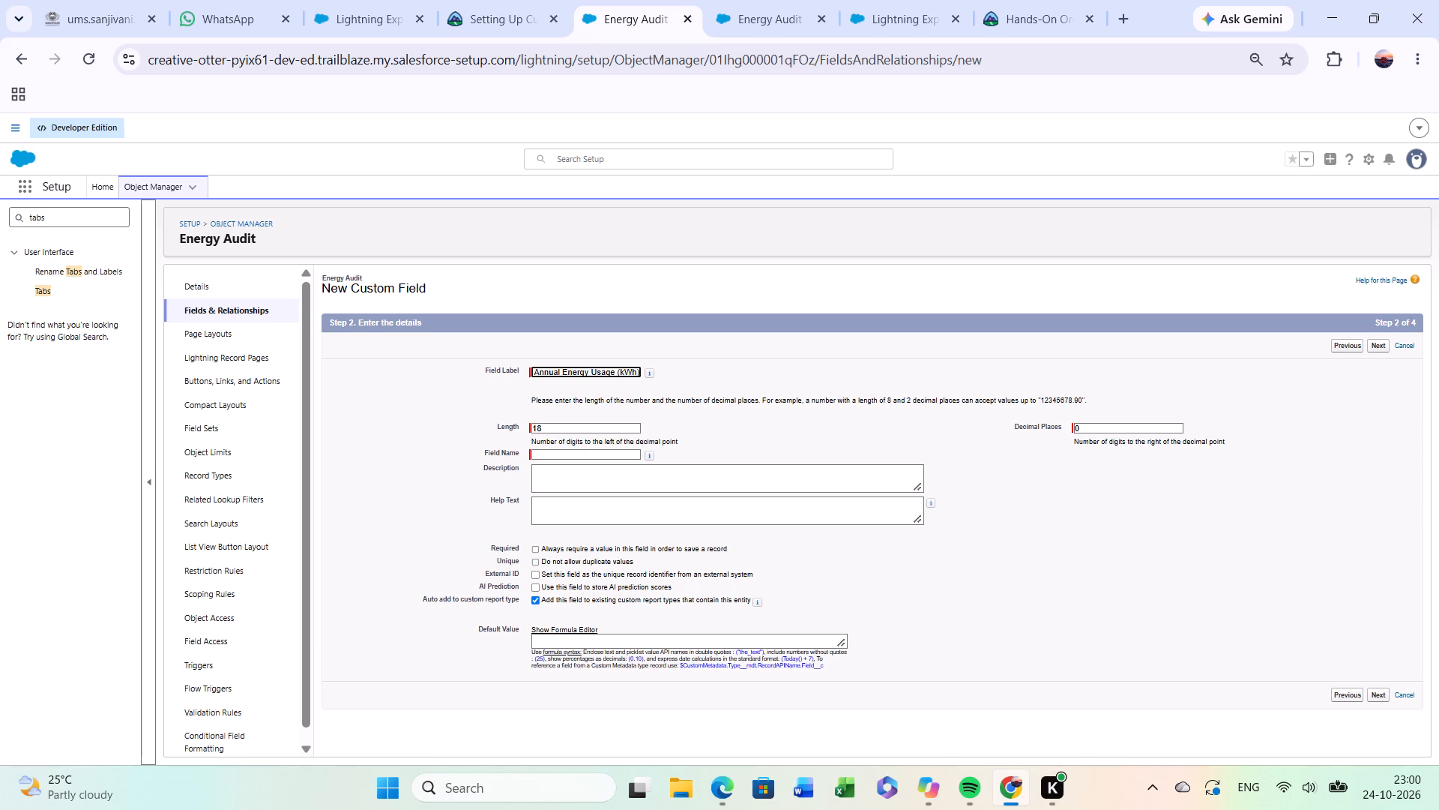
left_click(549, 452)
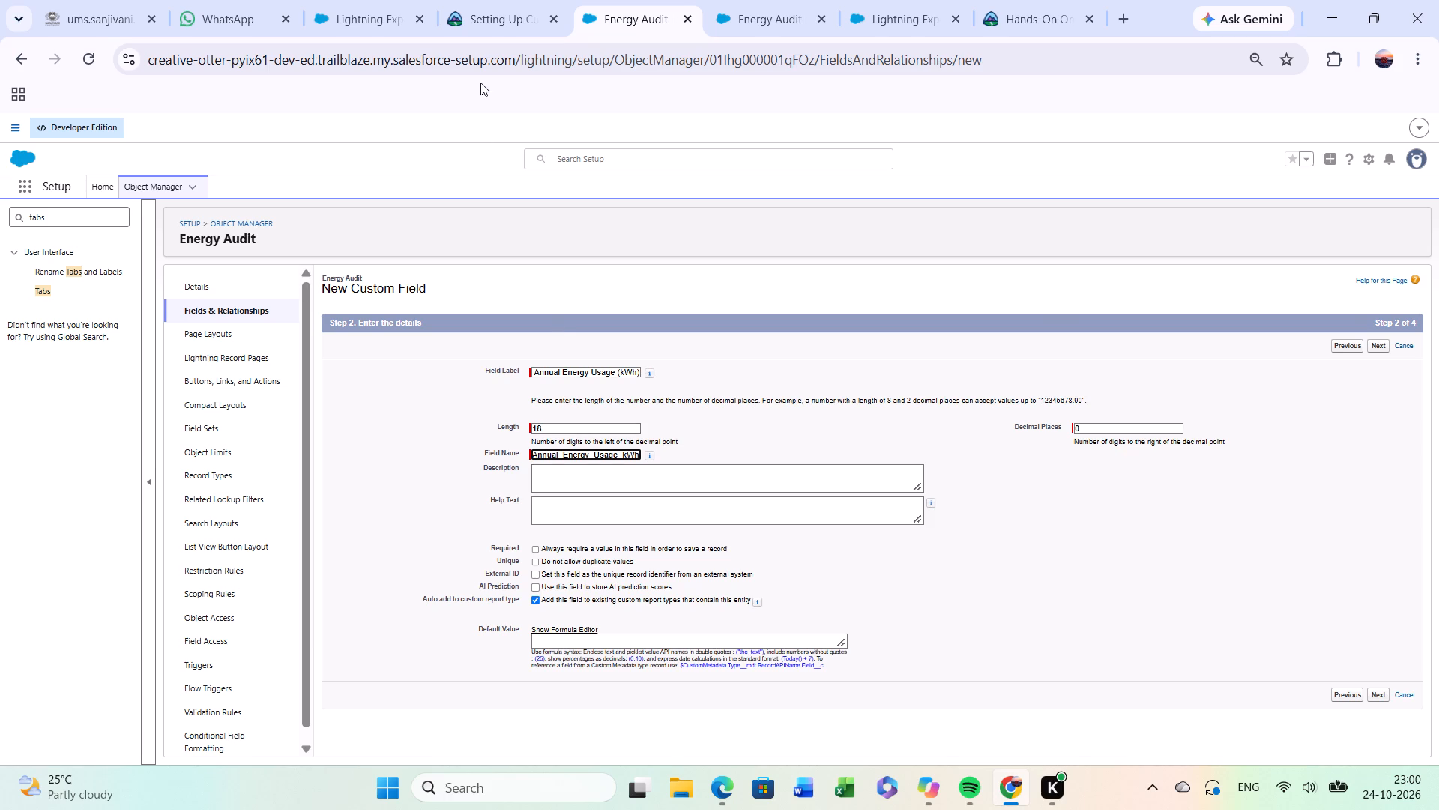
Copy "Usage per square foot" from the Trailhead challenge instructions into the number field's help text.
left_click(482, 0)
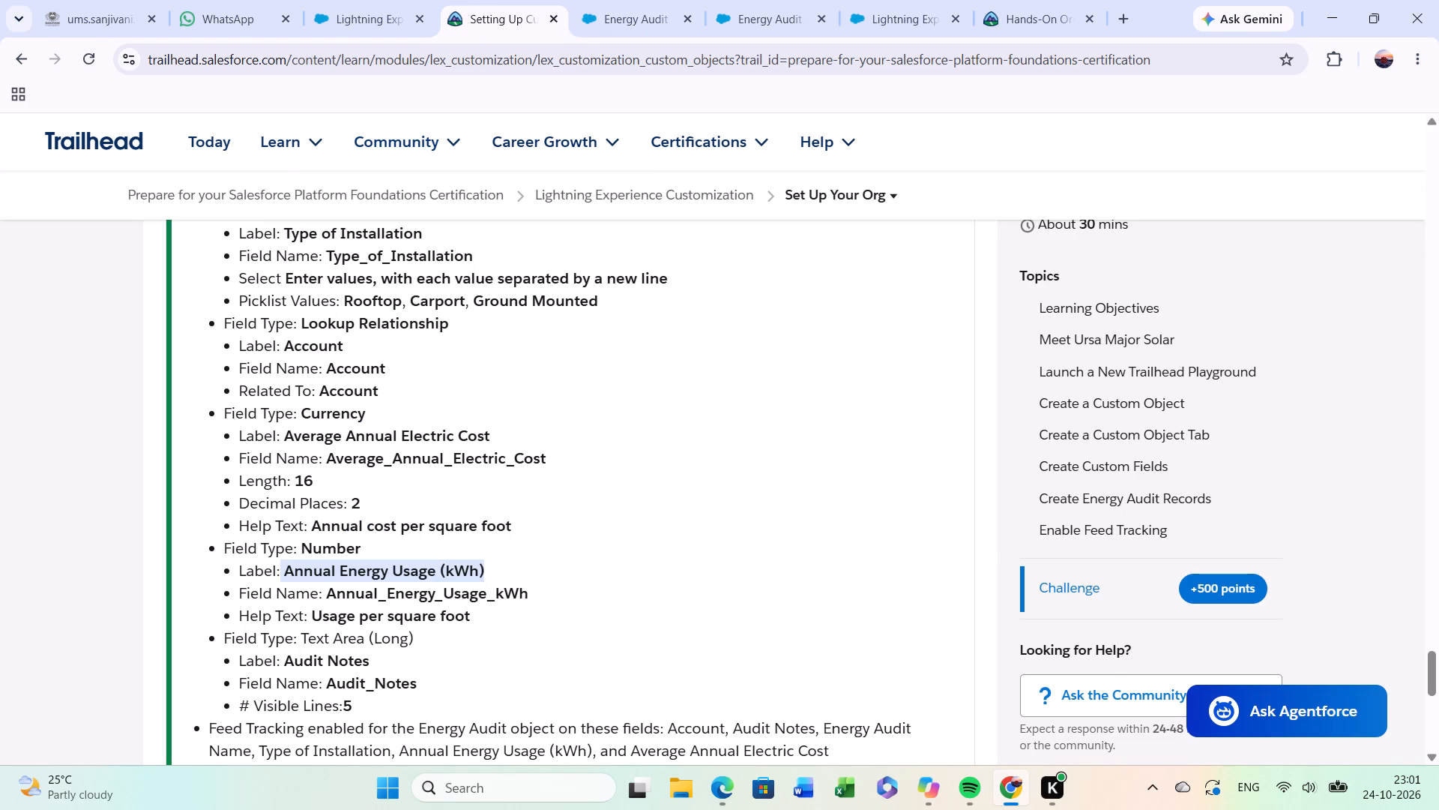
left_click_drag(313, 621, 493, 624)
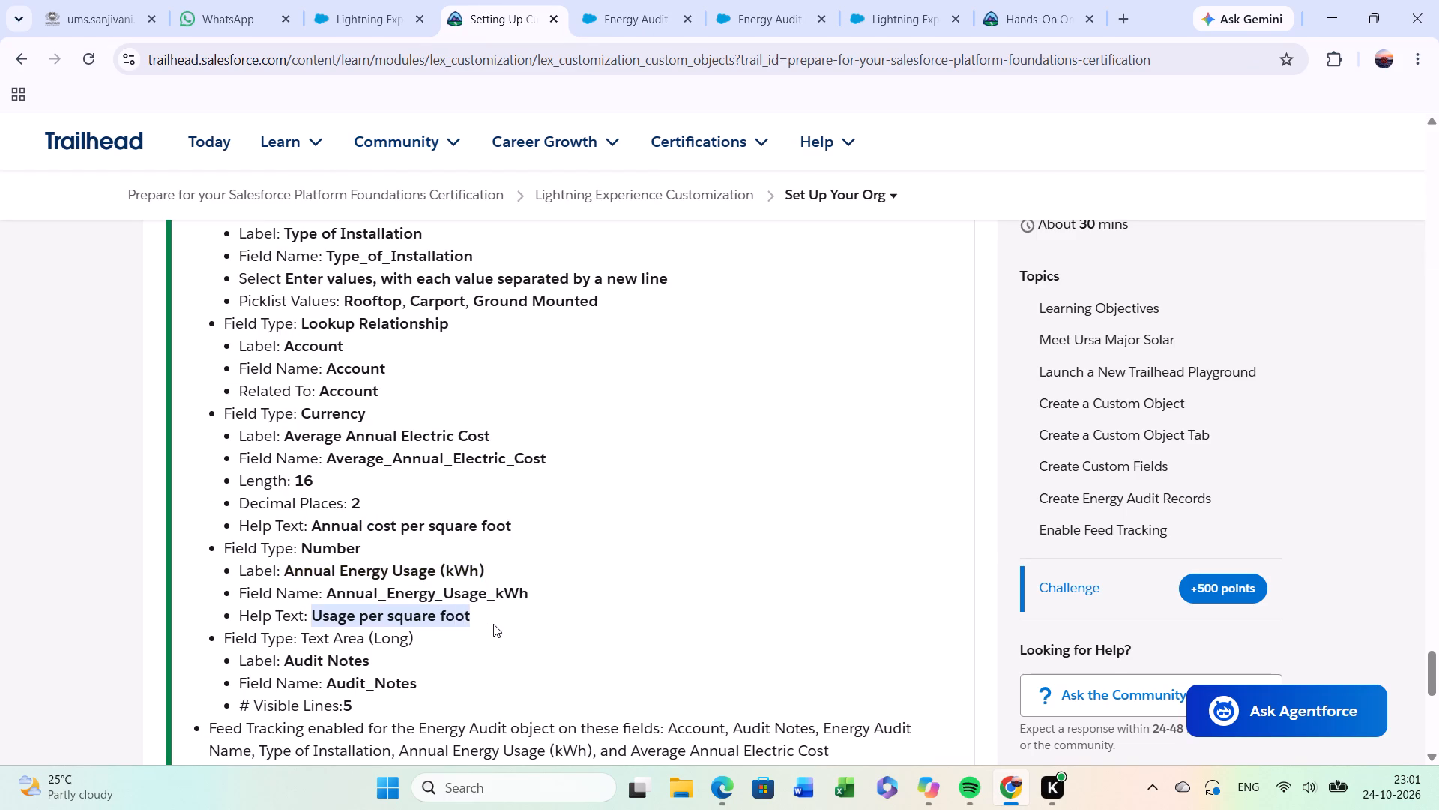
key("ctrl+c")
left_click(640, 0)
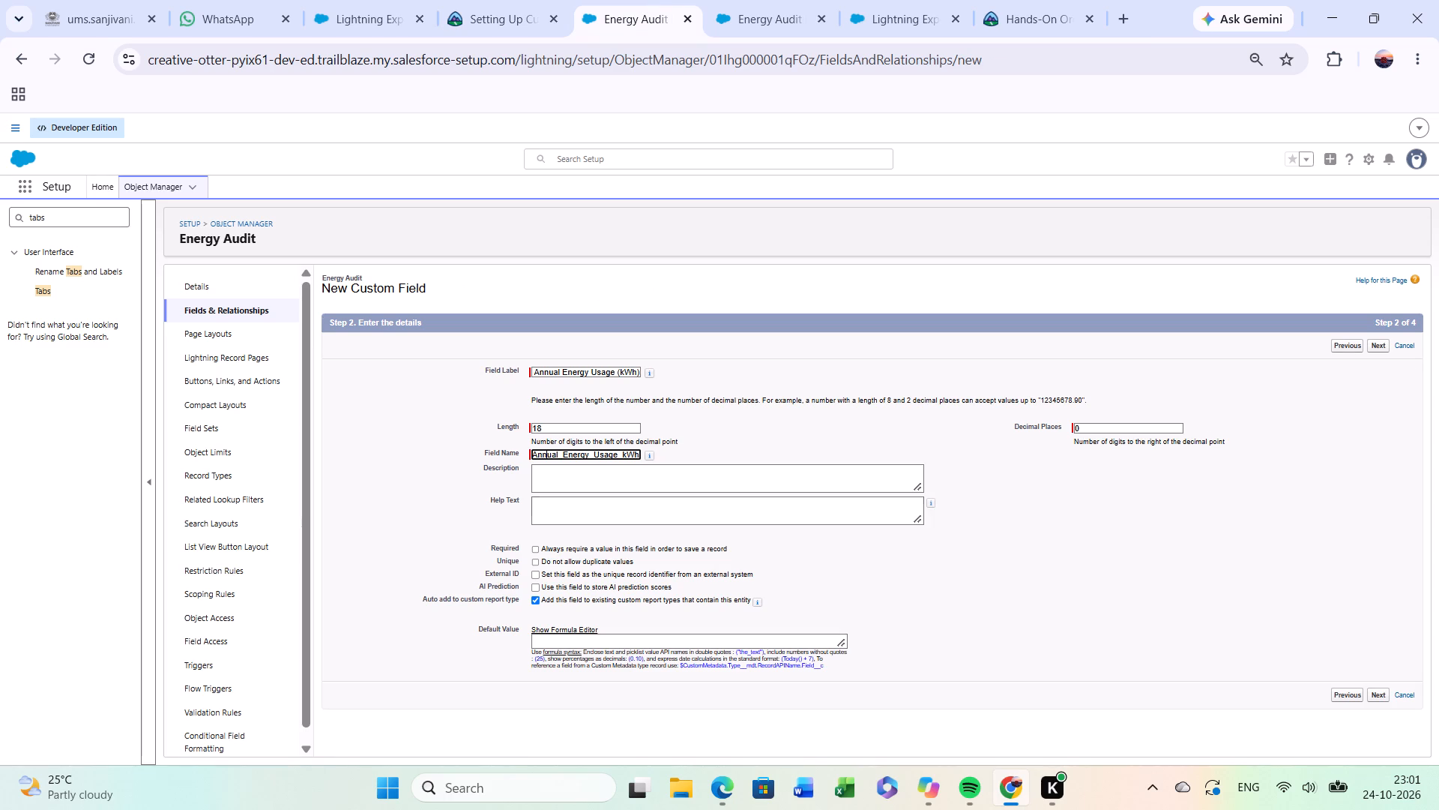
left_click(619, 514)
key("ctrl+v")
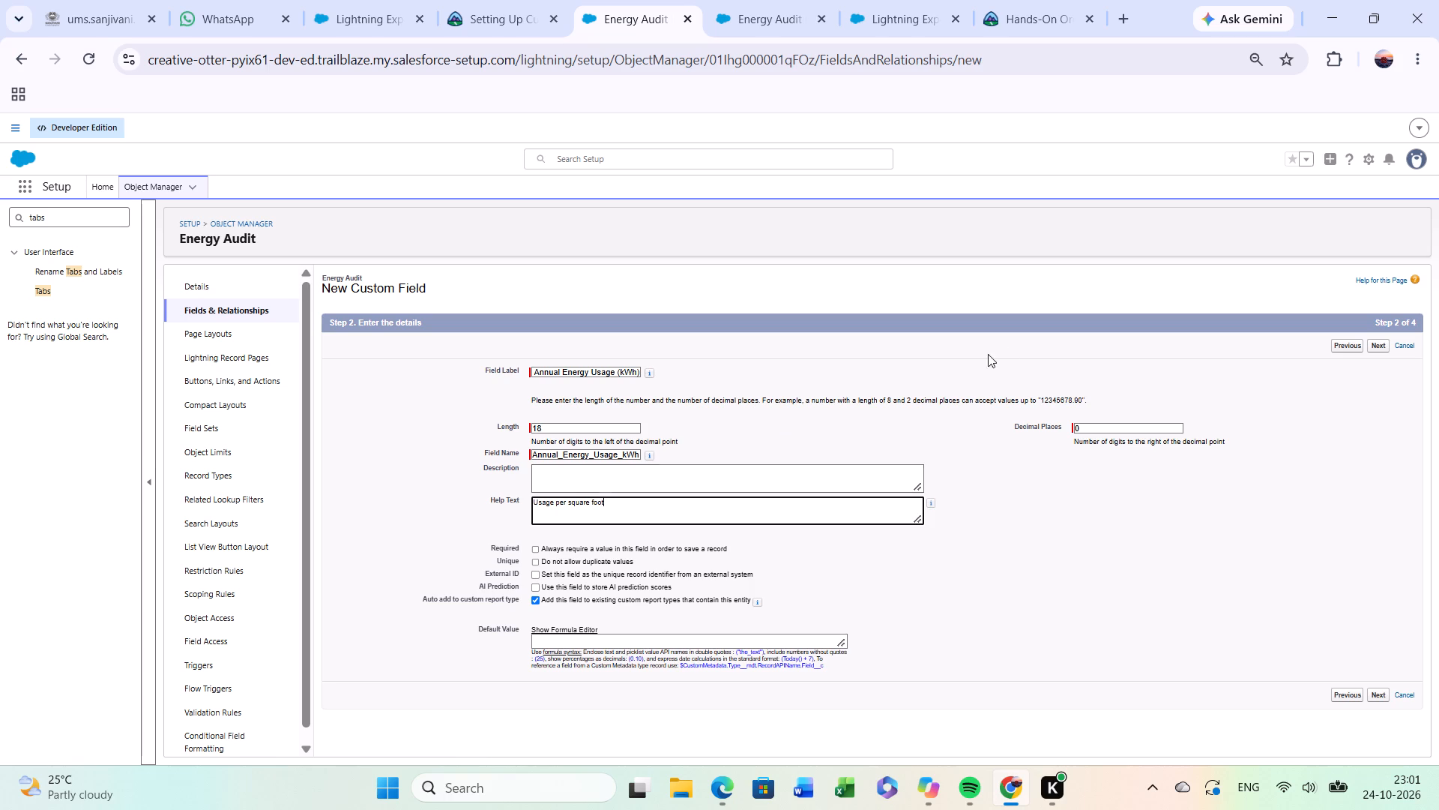
Accept the default security and page layout for Annual Energy Usage (kWh), then save it and start another new field.
left_click(1385, 343)
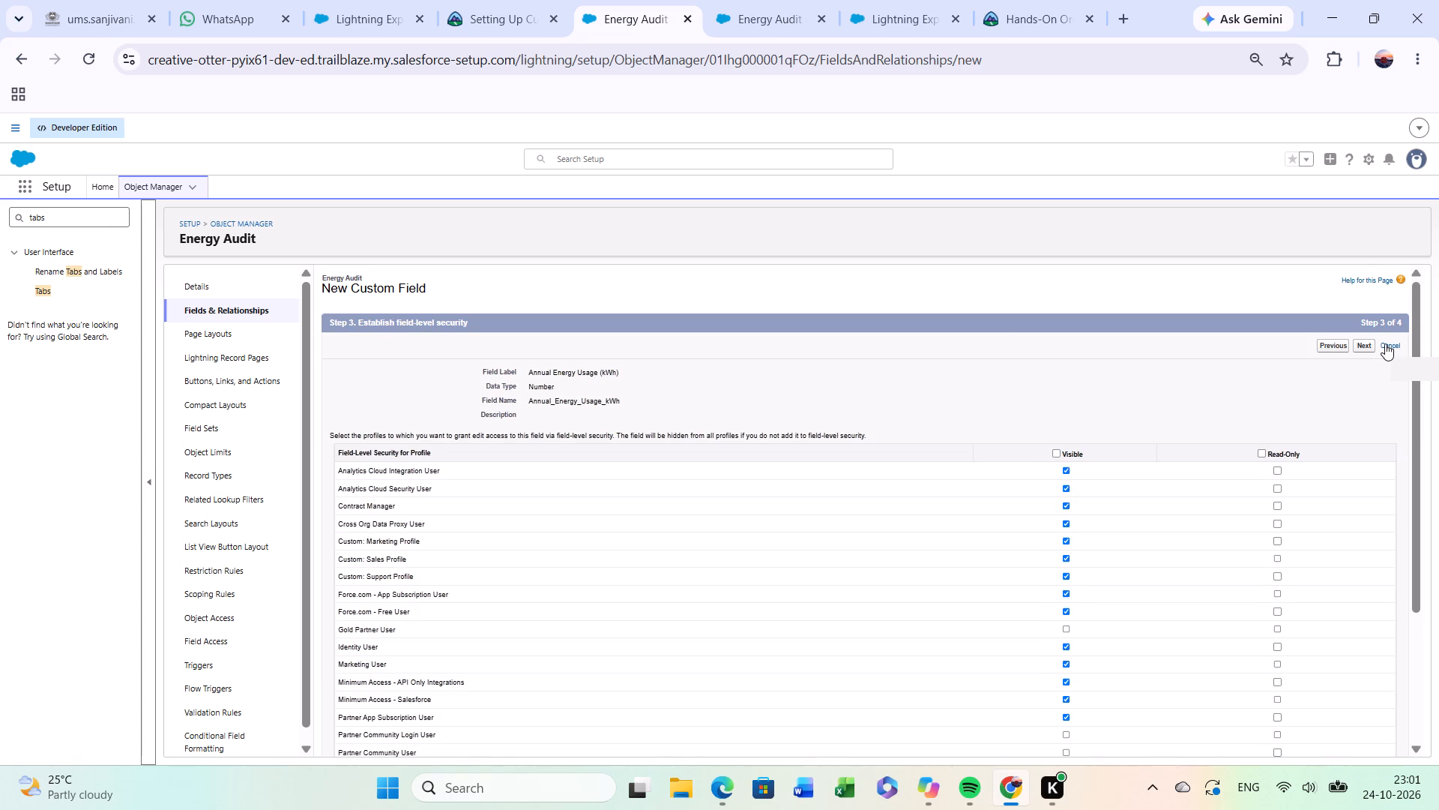
left_click(1360, 346)
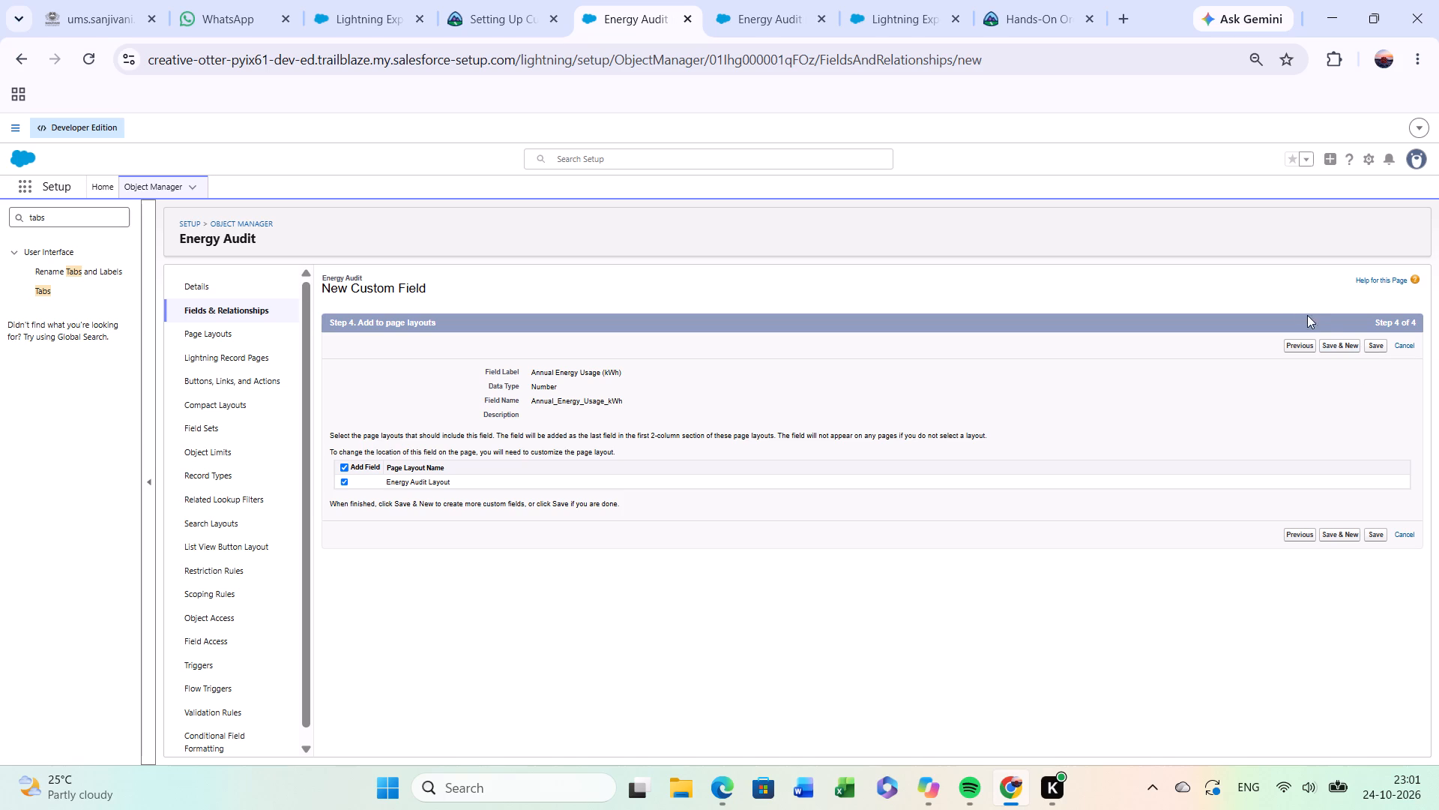
left_click(1330, 340)
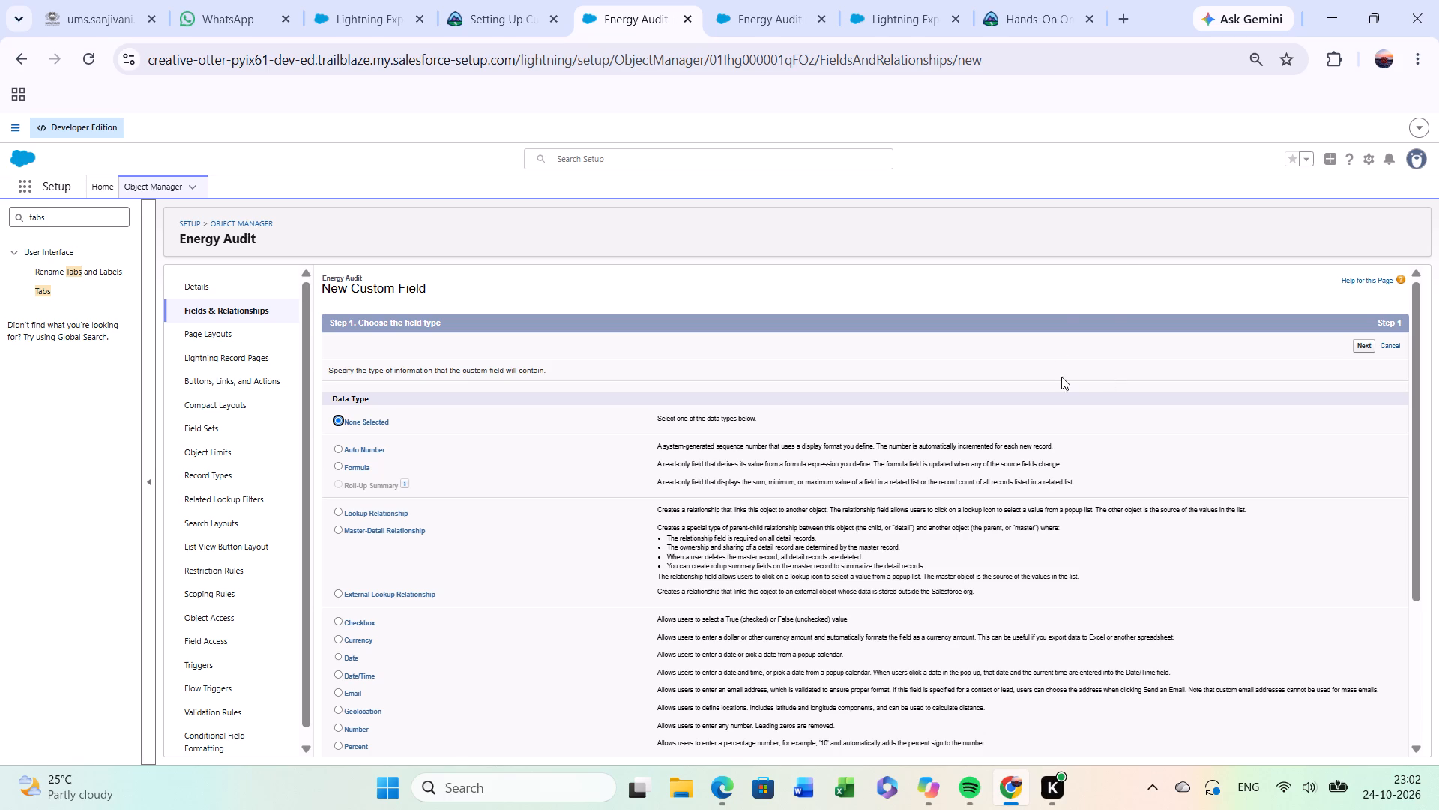
Start a Text Area (Long) field and label it Audit Notes, copying the label from the Trailhead challenge instructions and letting the field name fill in.
scroll(605, 512, "down", 4)
left_click(377, 637)
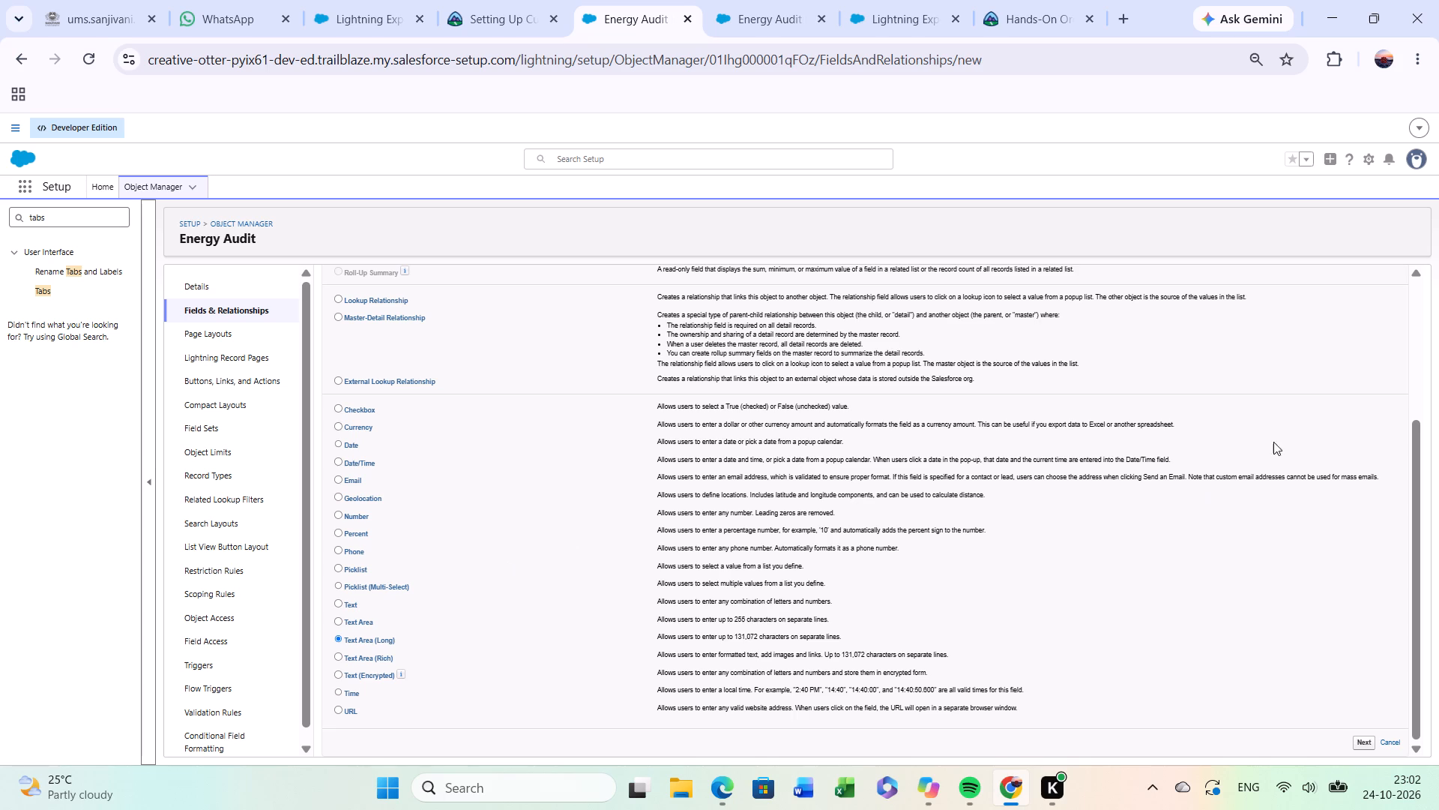
scroll(1321, 485, "up", 3)
left_click(1364, 348)
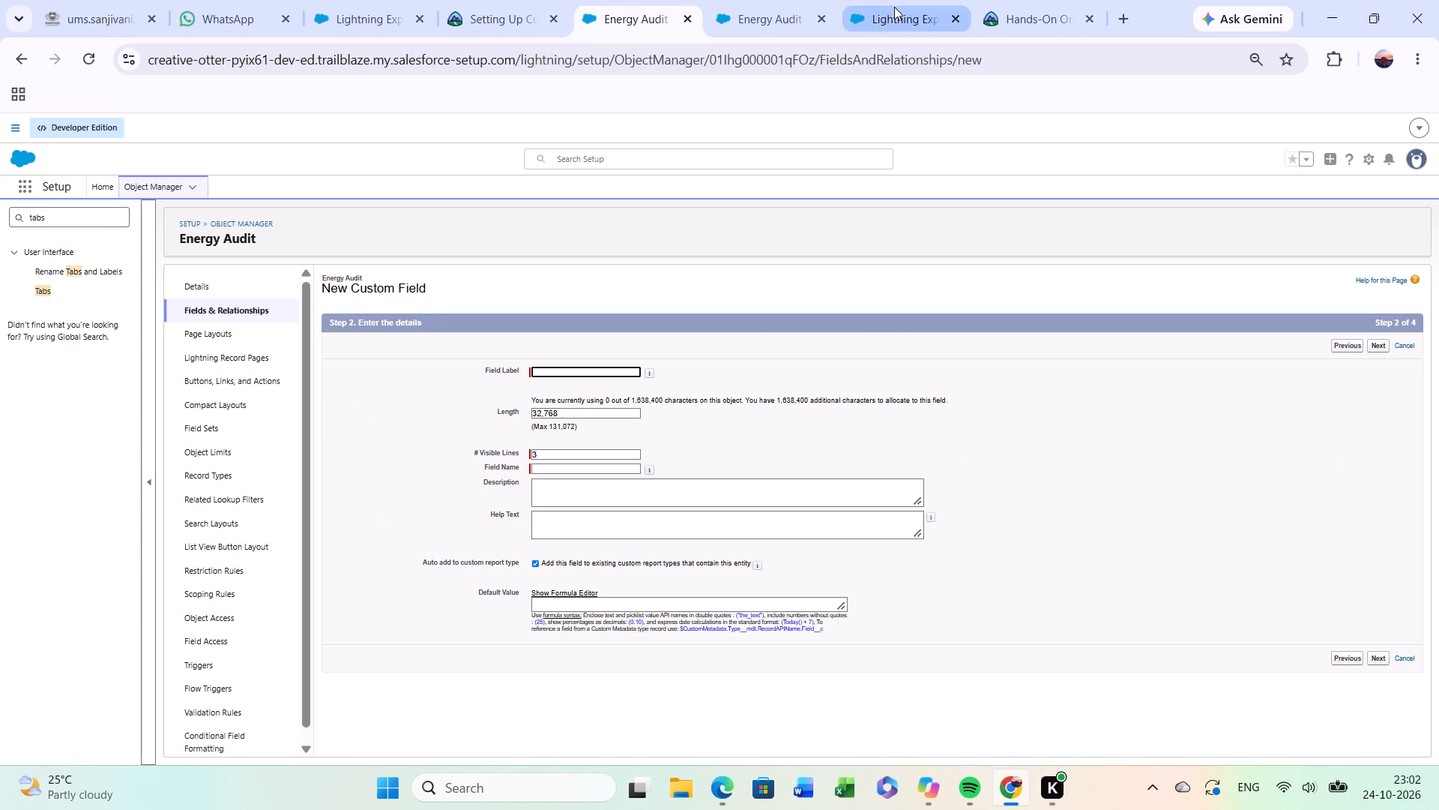
left_click(537, 23)
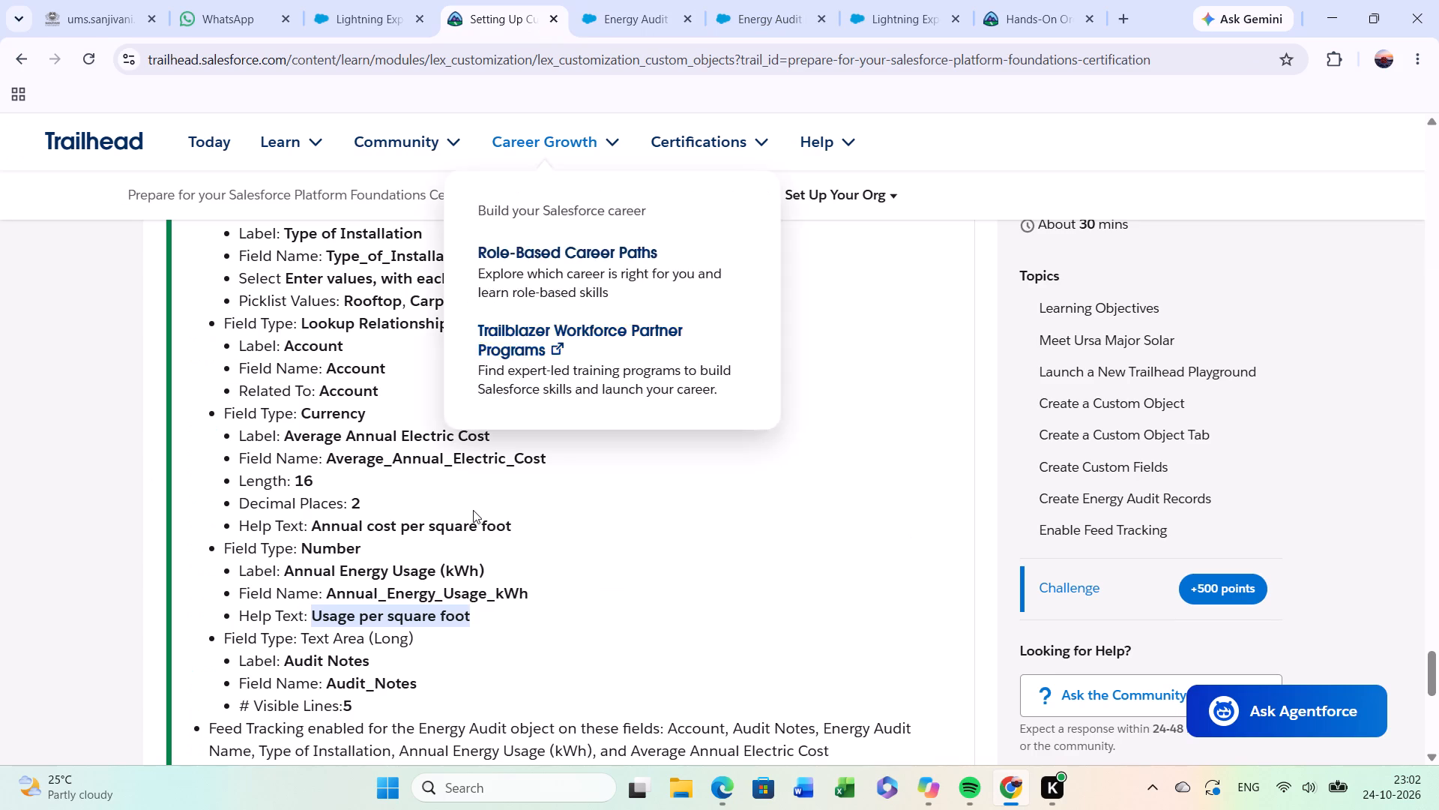
left_click_drag(287, 662, 366, 651)
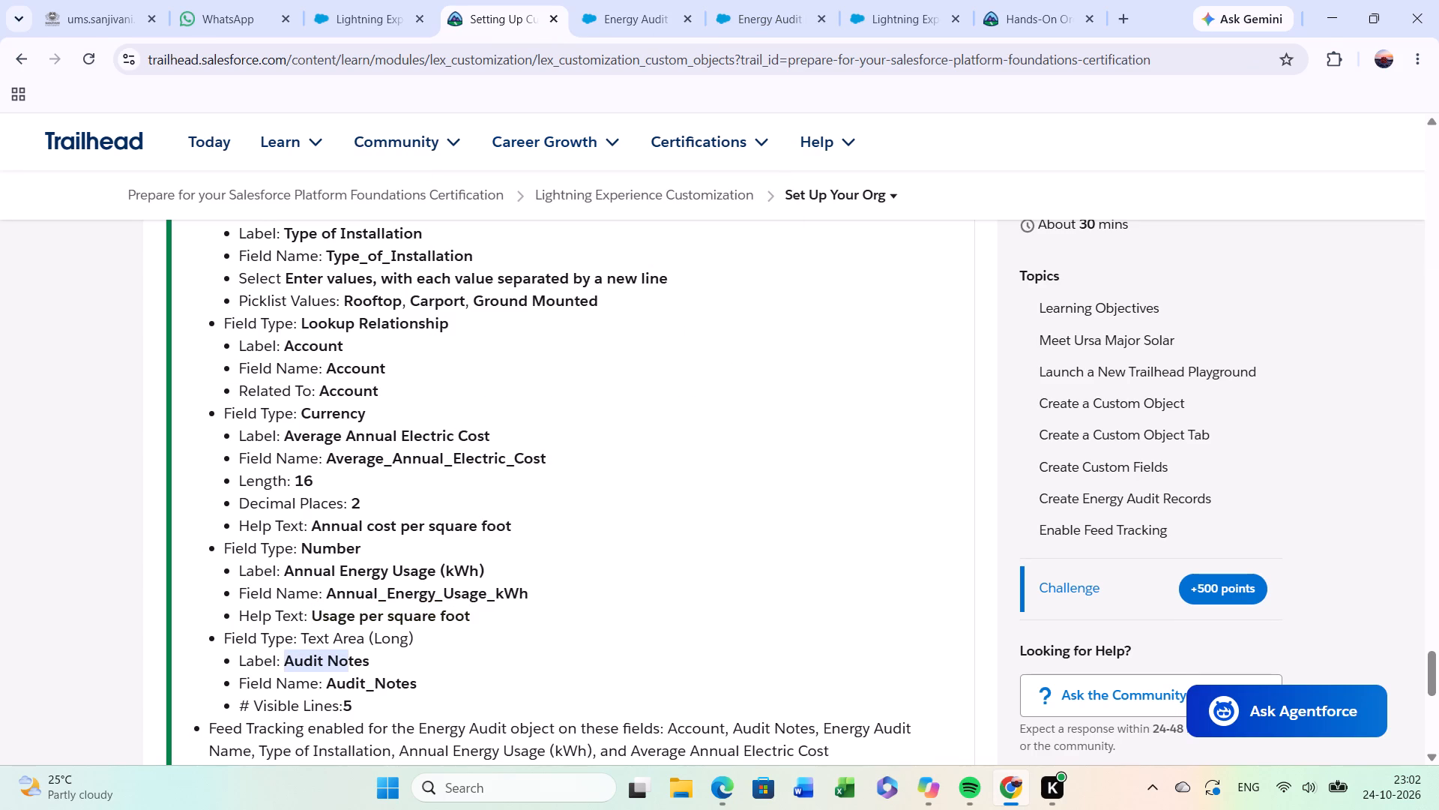
left_click_drag(366, 651, 374, 652)
key("ctrl+c")
left_click(612, 16)
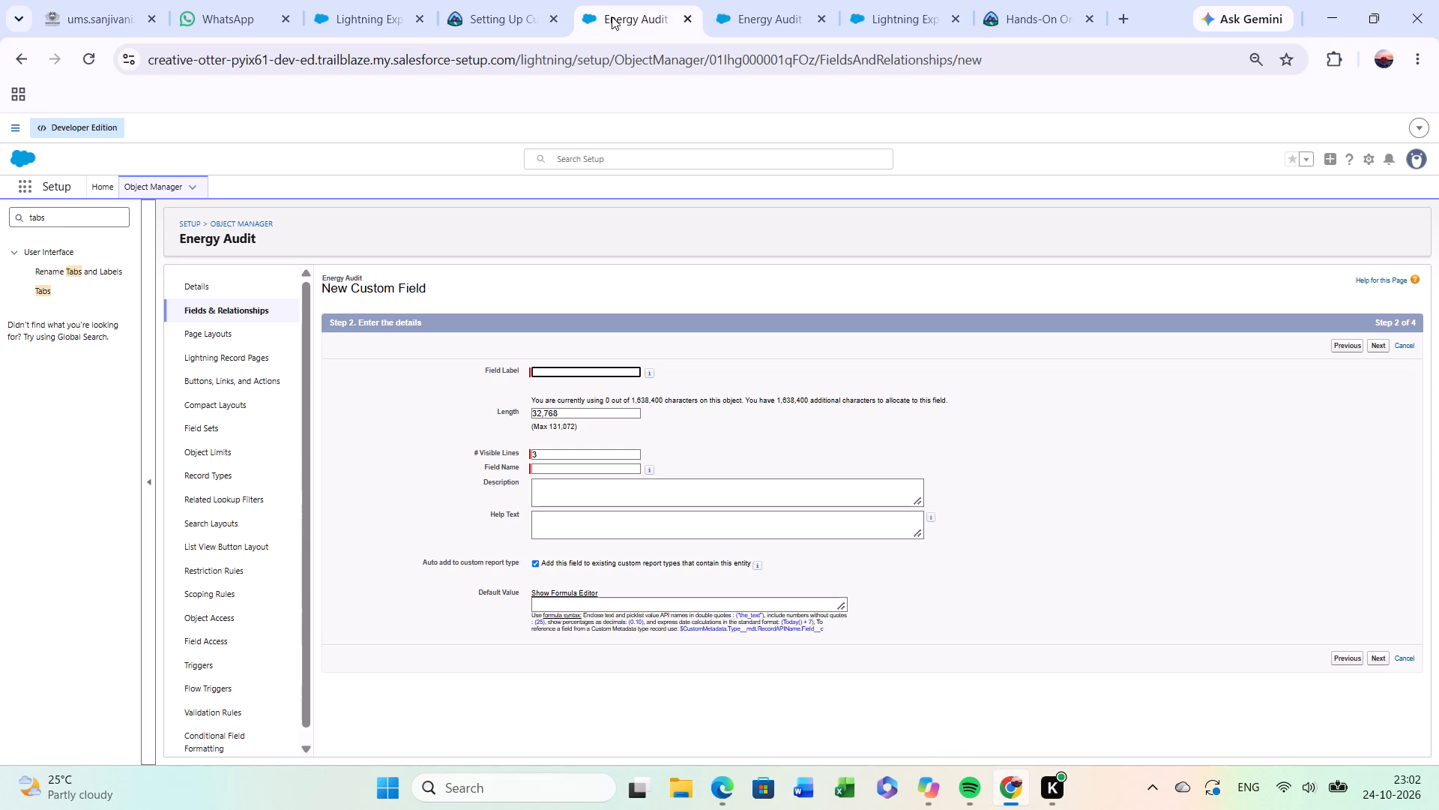
key("ctrl+v")
left_click(558, 462)
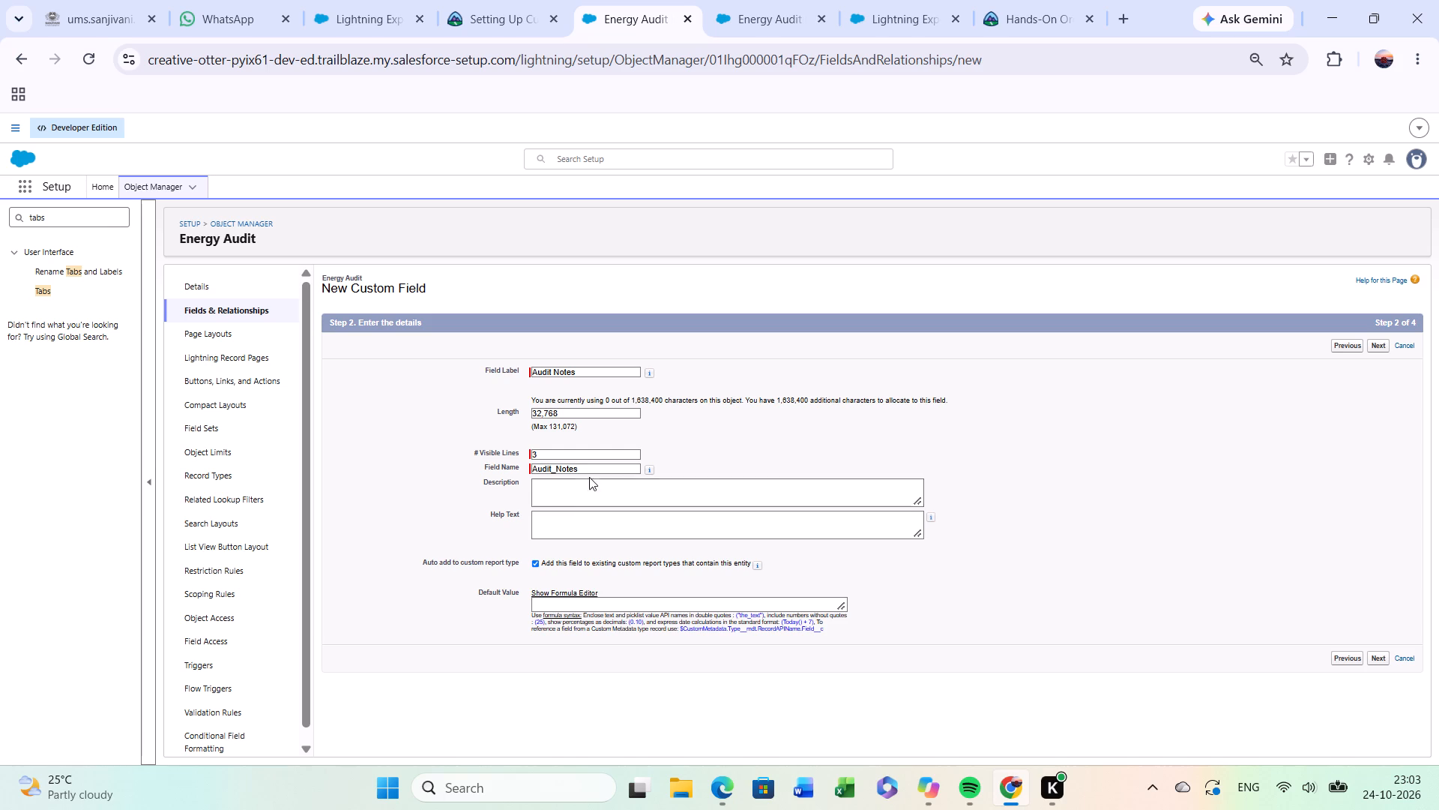
Set the number of visible lines for the Audit Notes field to 5.
left_click(575, 451)
key("BackSpace")
key("5")
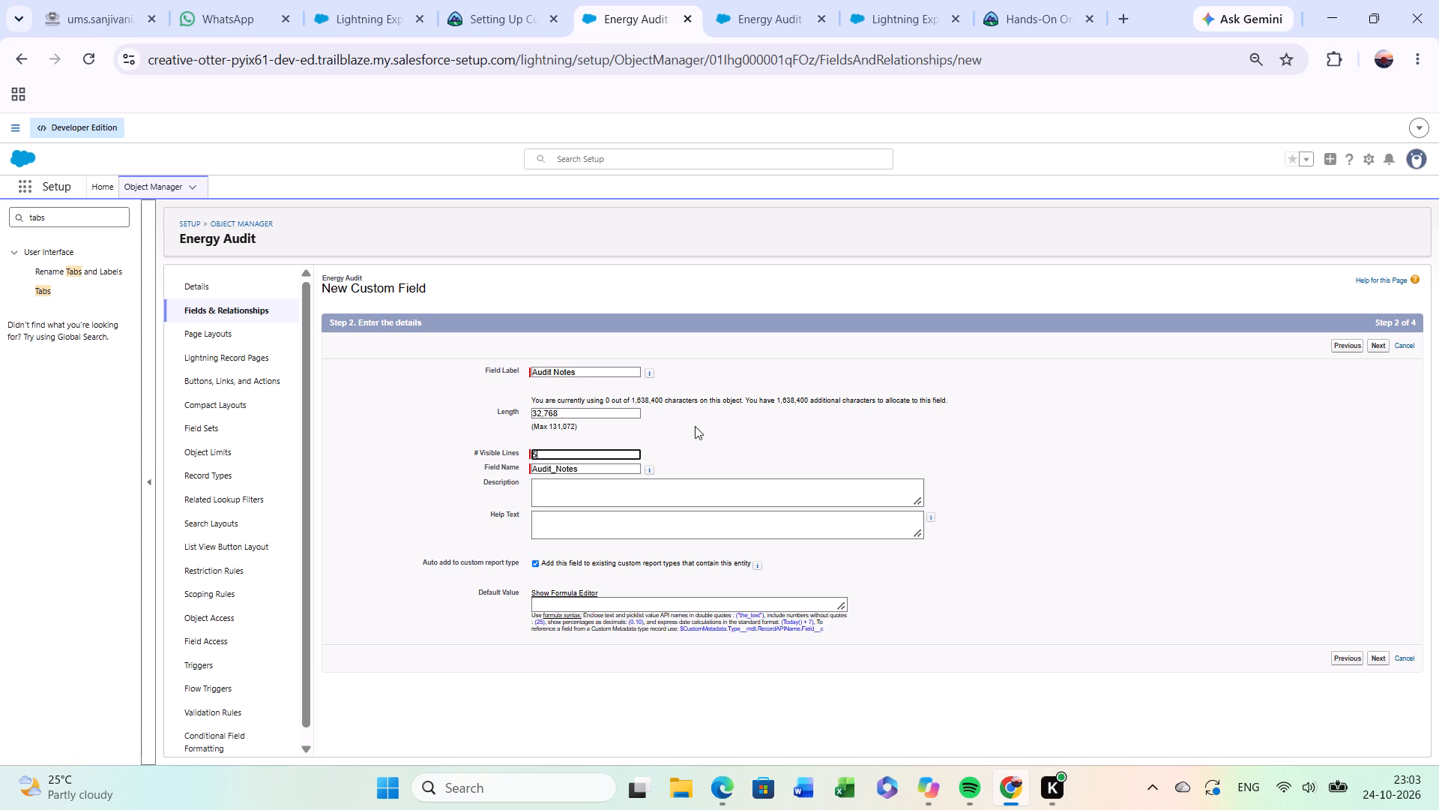
Accept the default field-level security and page layout for Audit Notes and save the field, returning to the object's field list.
left_click(1372, 349)
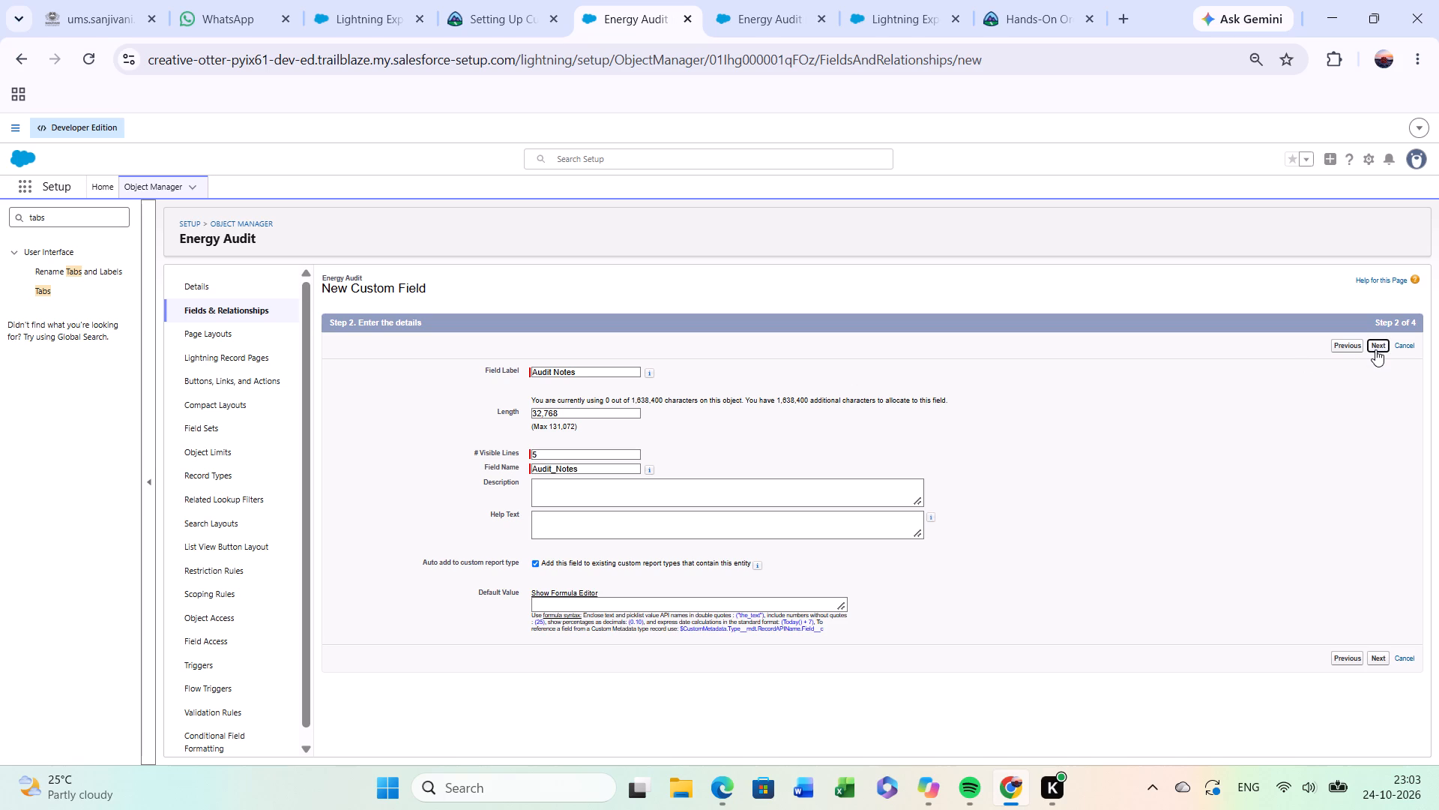
left_click(1367, 346)
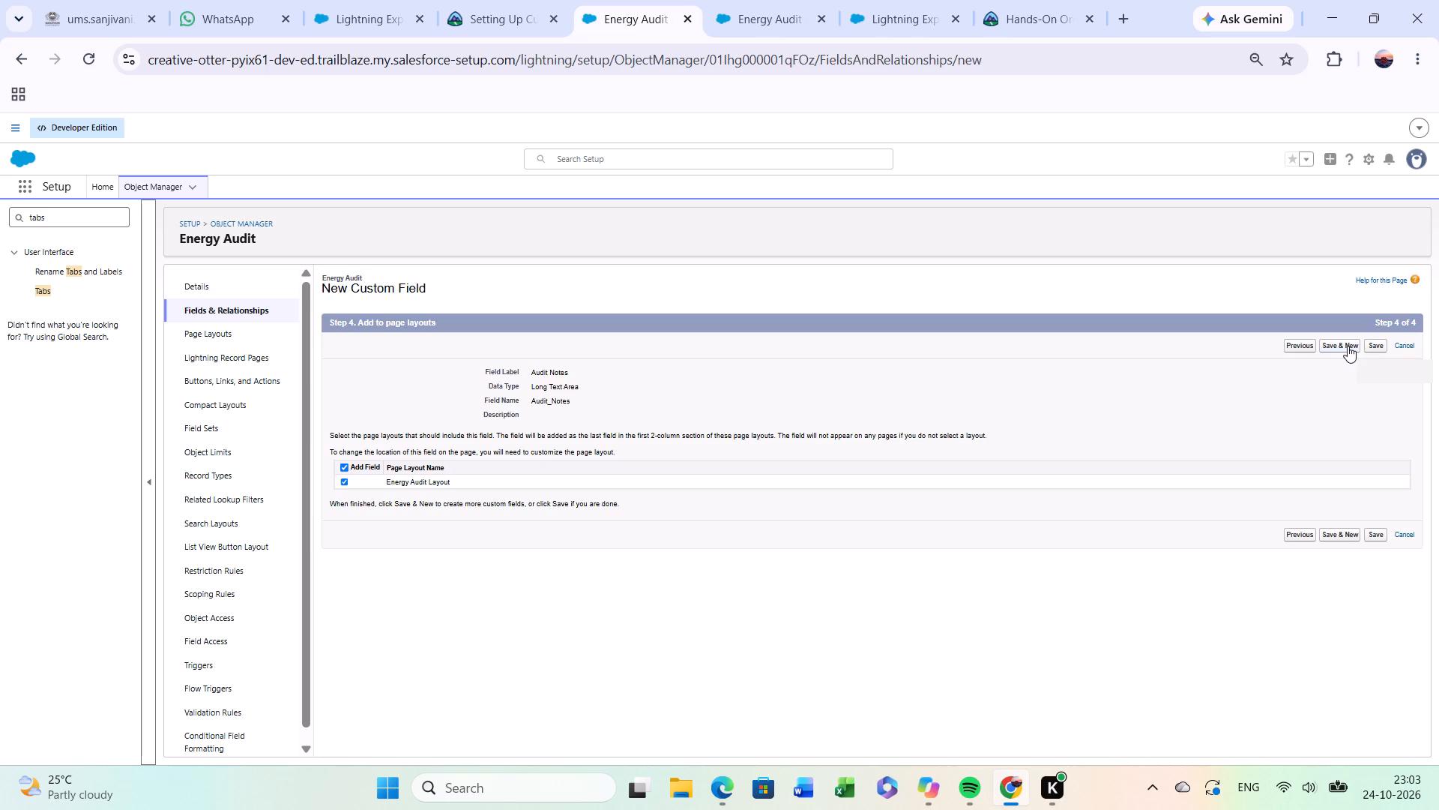
left_click(1381, 346)
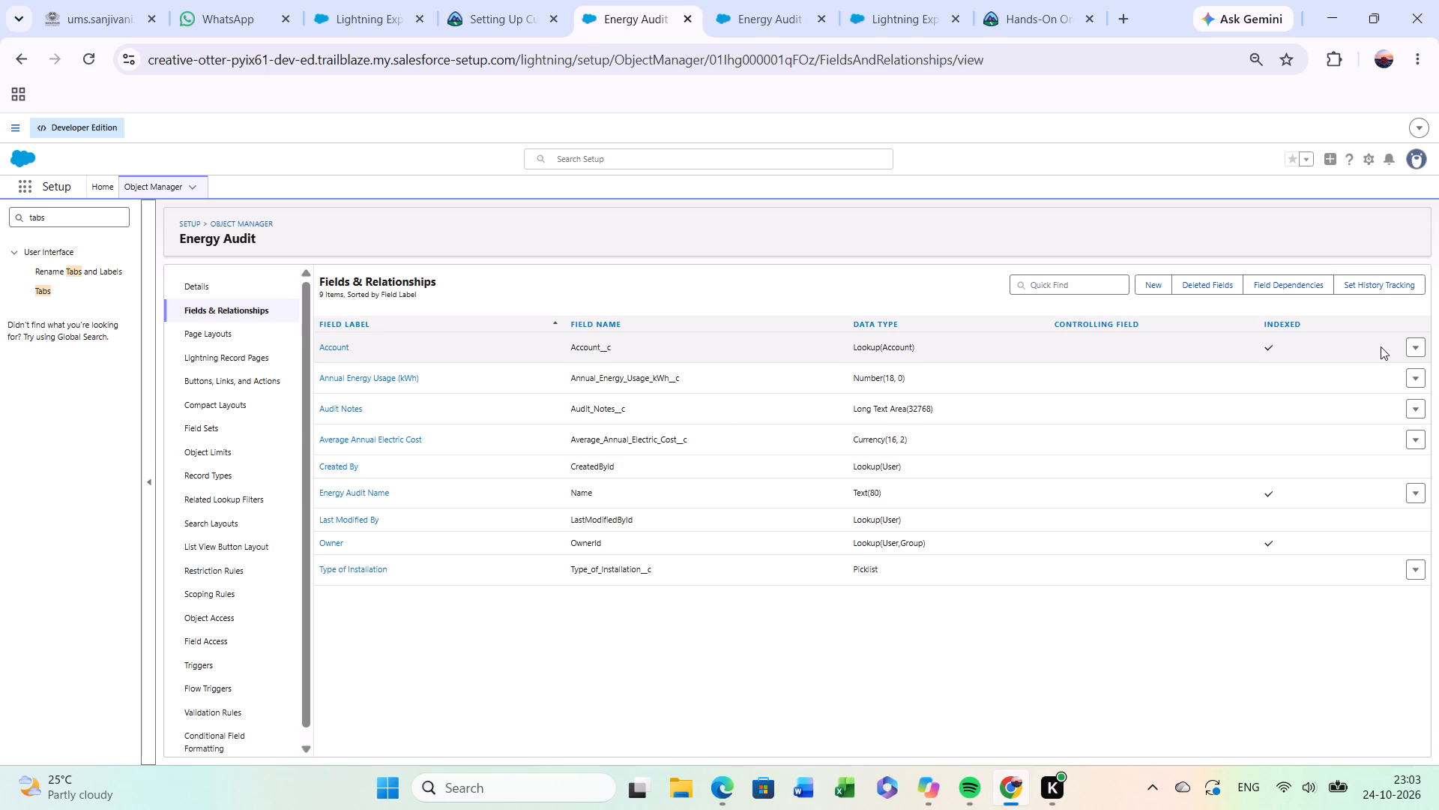
left_click(1381, 346)
Search Setup for "feed tra" in place of the earlier search and open the Feed Tracking page.
left_click_drag(56, 216, 17, 211)
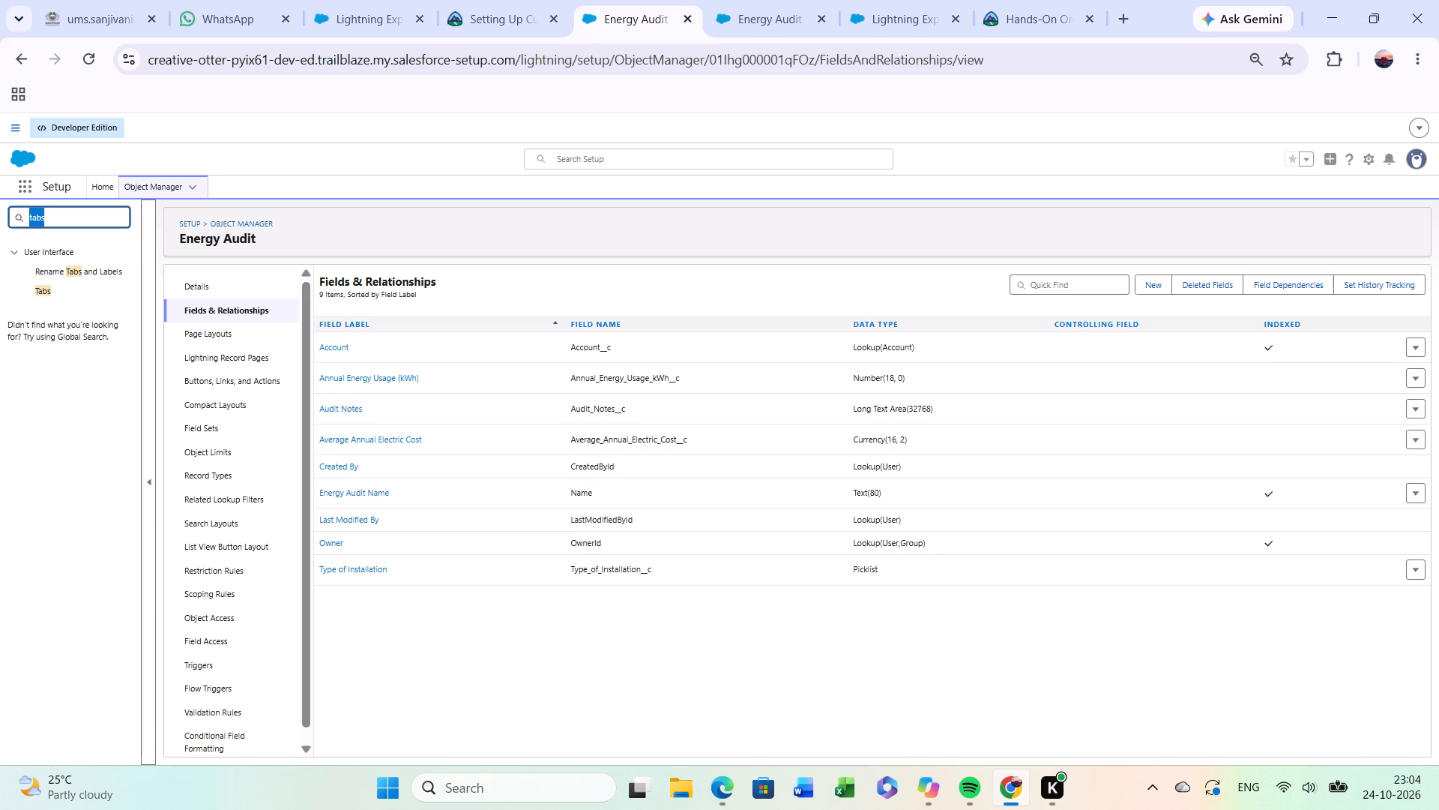
type("feed")
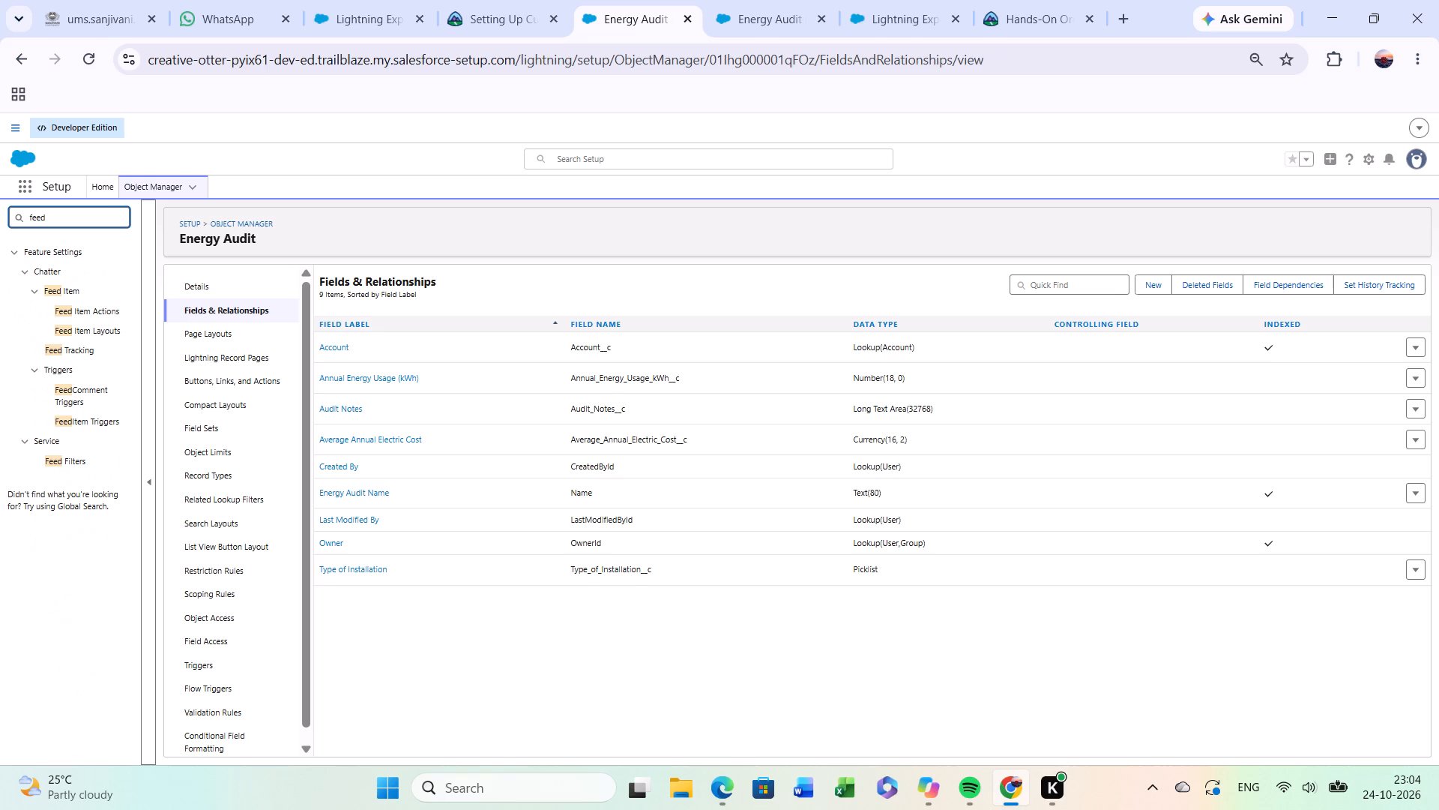
key("space")
type("tra")
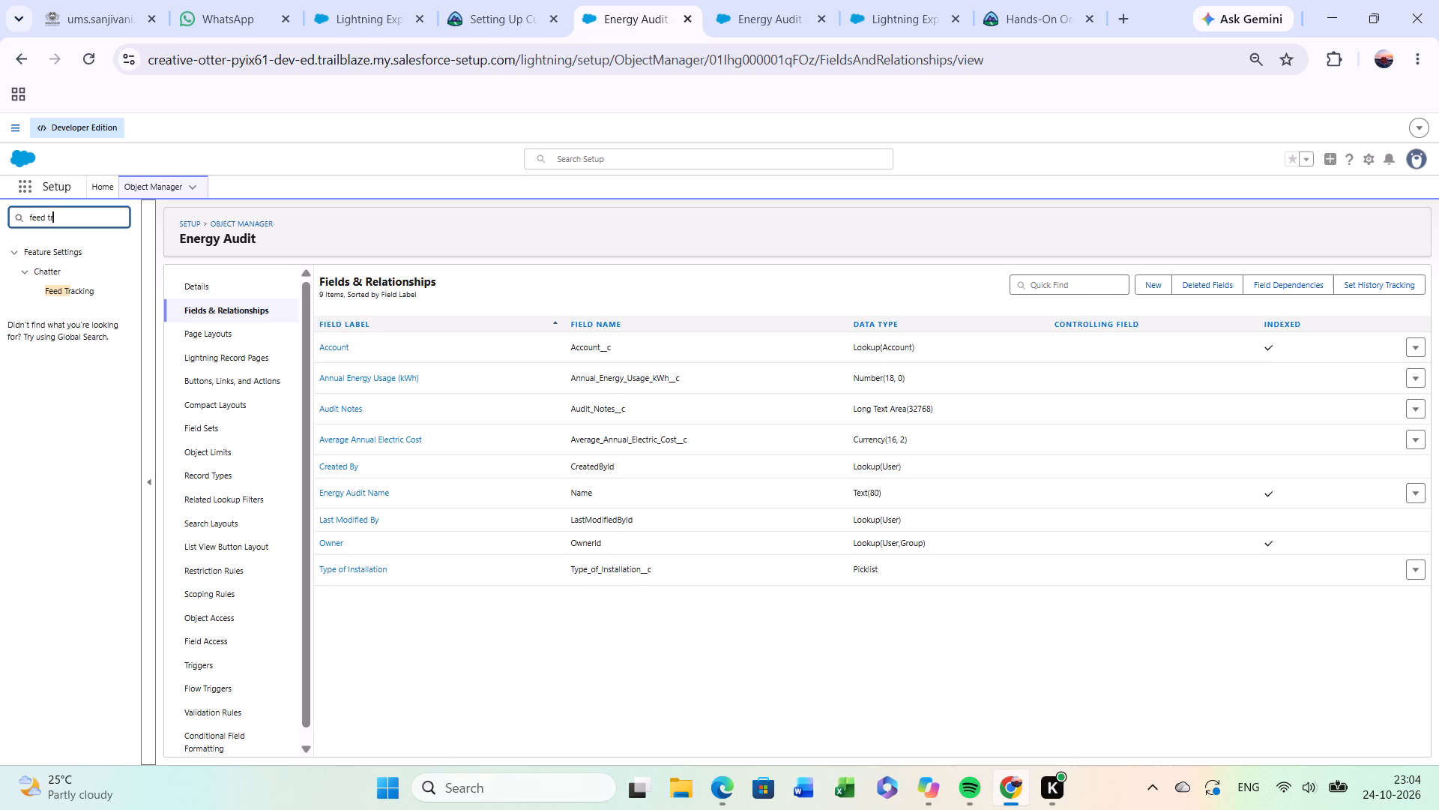
left_click(57, 289)
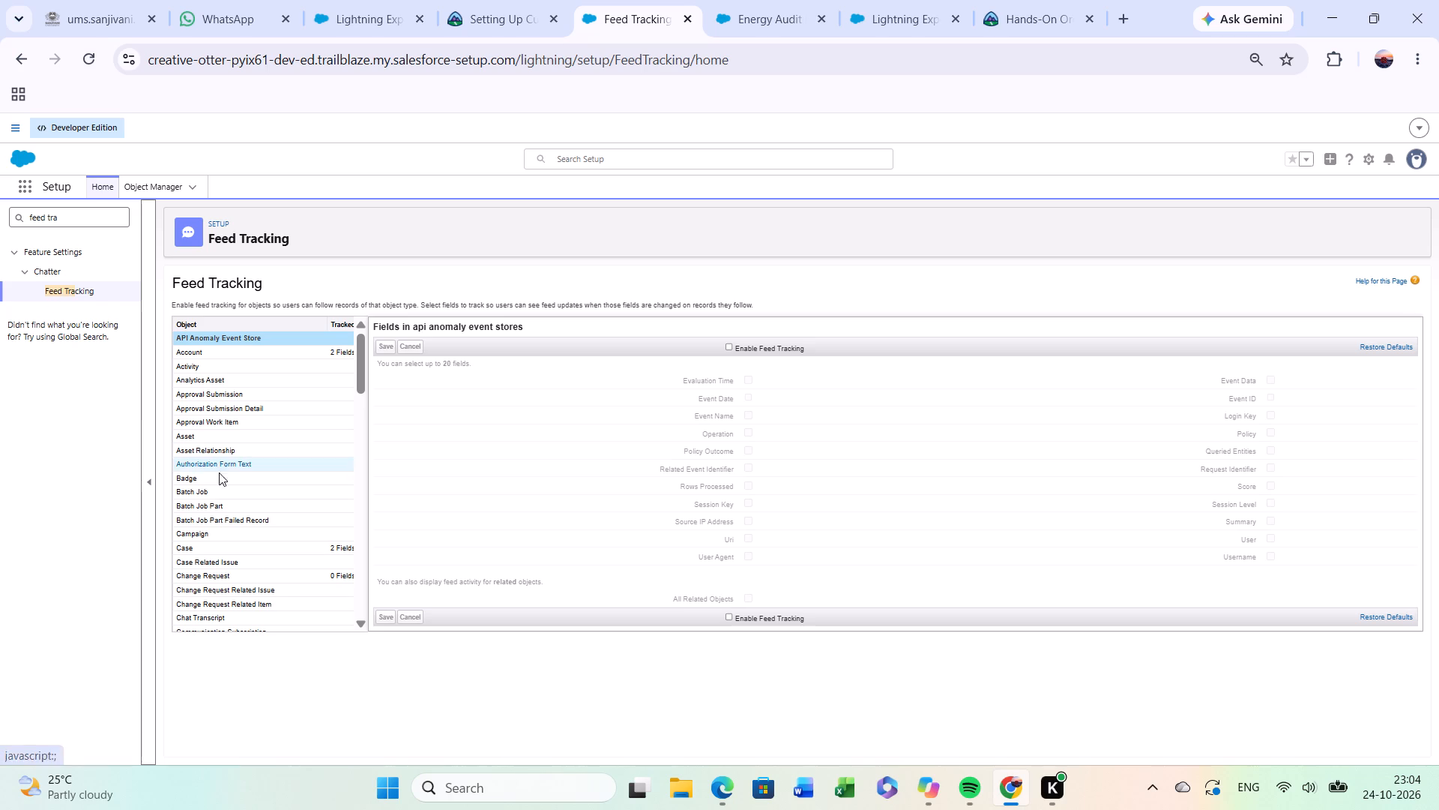
Find Energy Audit in the Feed Tracking object list and select it to show its trackable fields.
scroll(225, 496, "down", 4)
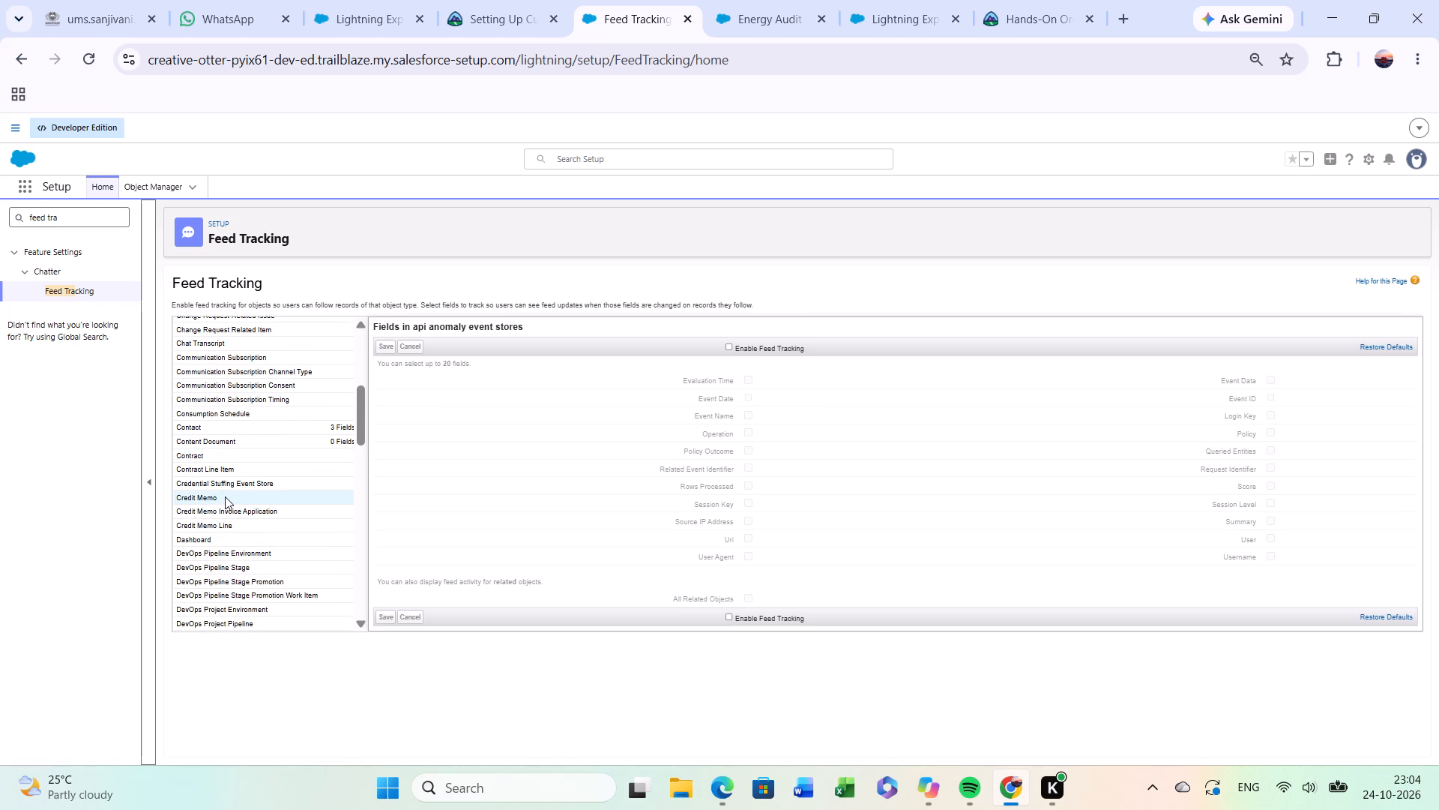
scroll(251, 434, "down", 1)
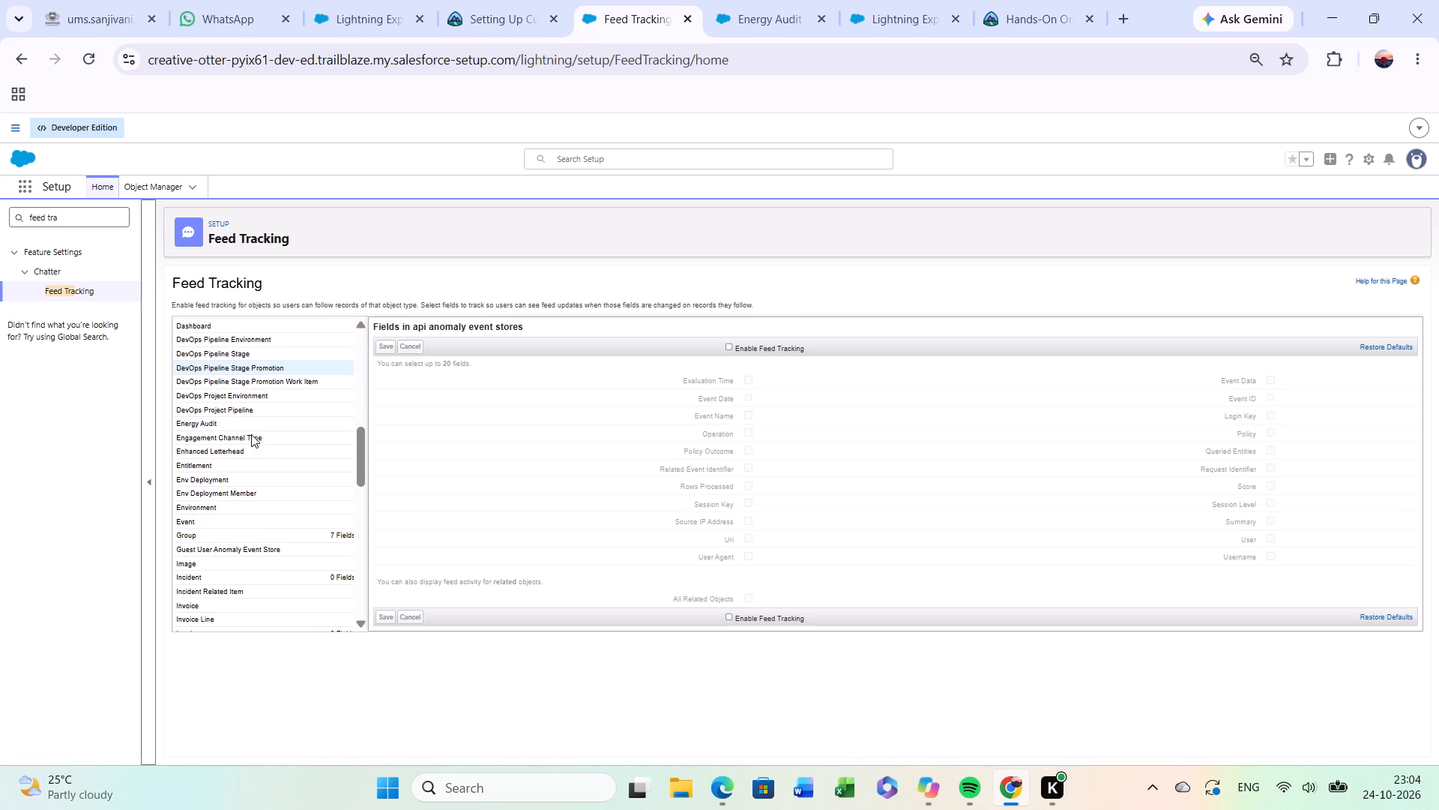
scroll(251, 434, "down", 1)
left_click(232, 425)
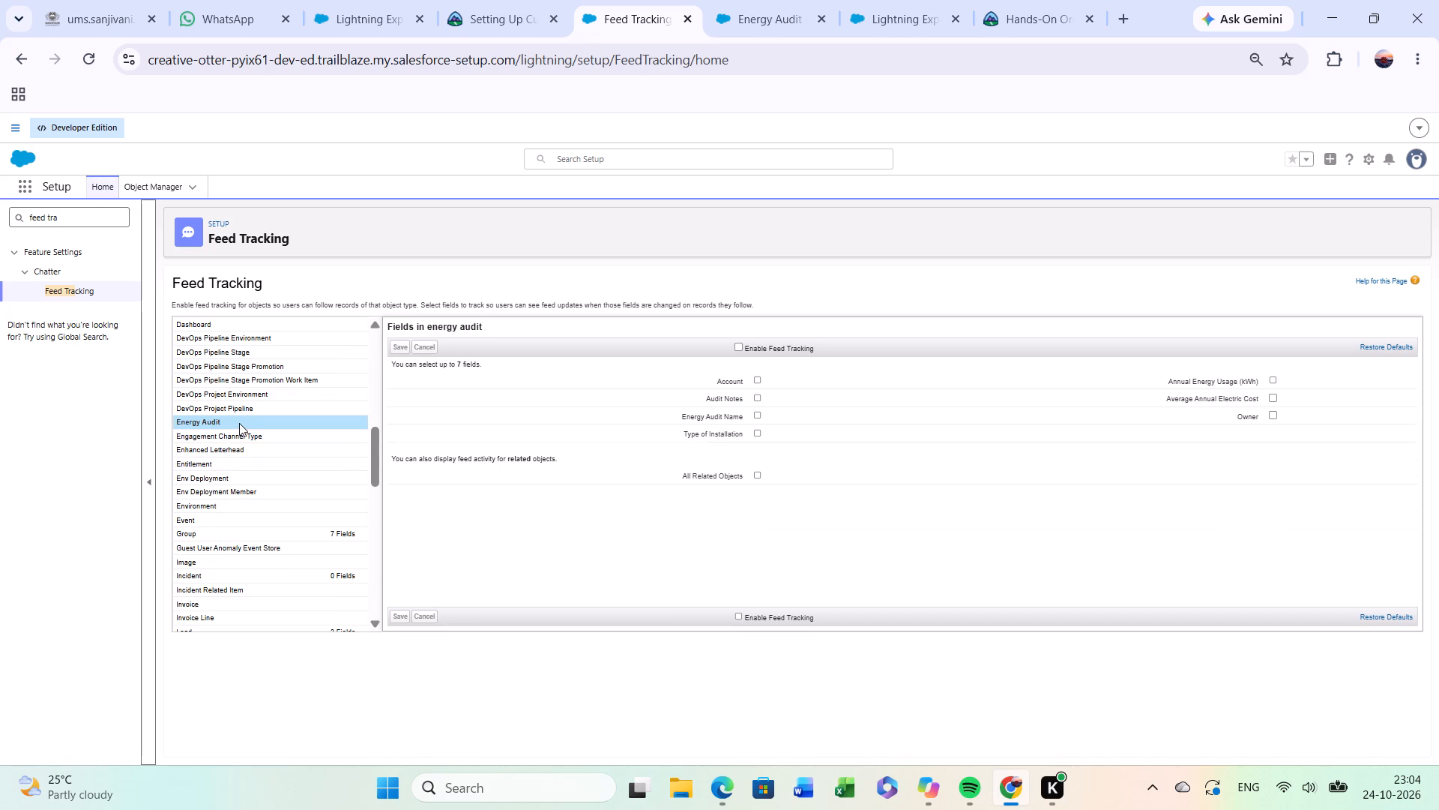
left_click(239, 423)
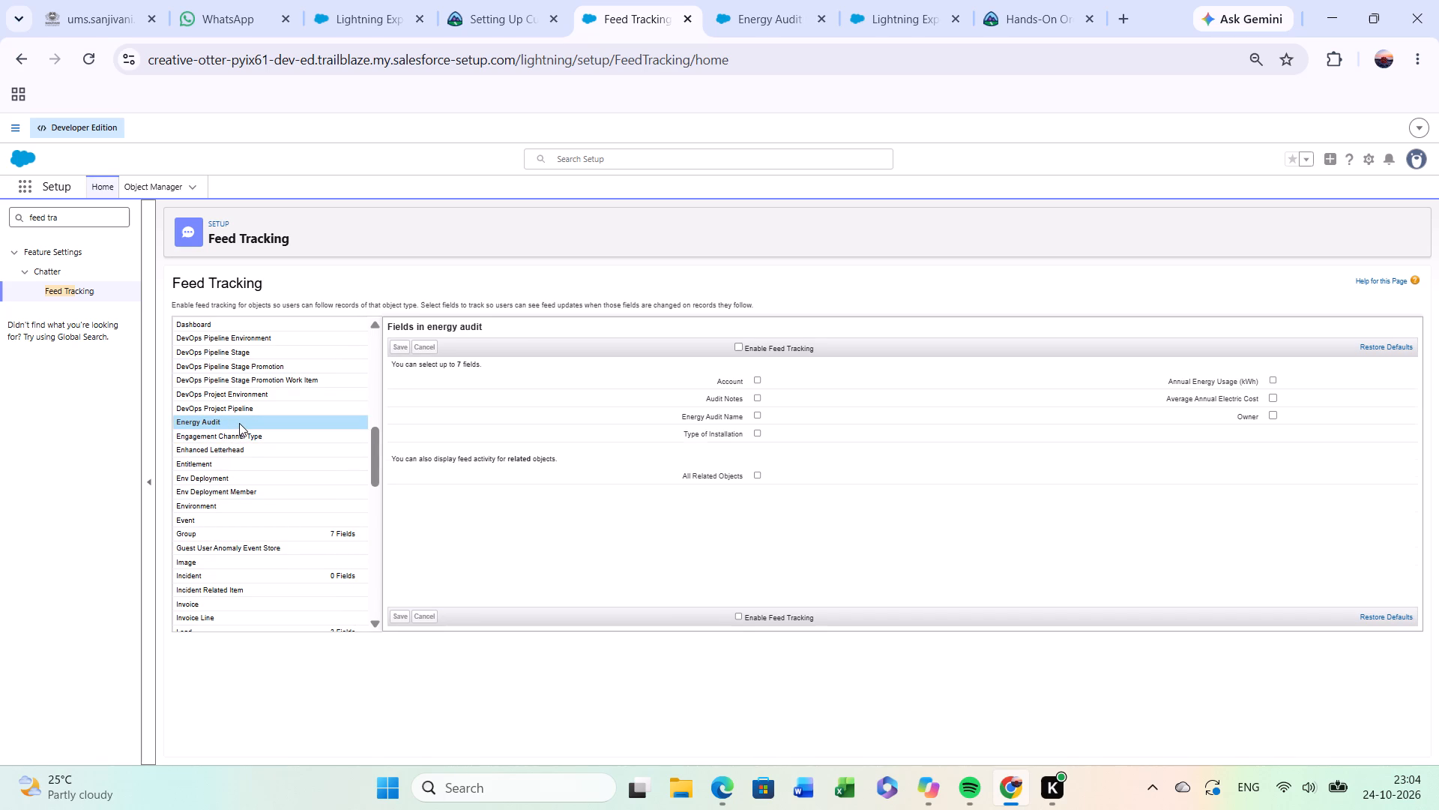
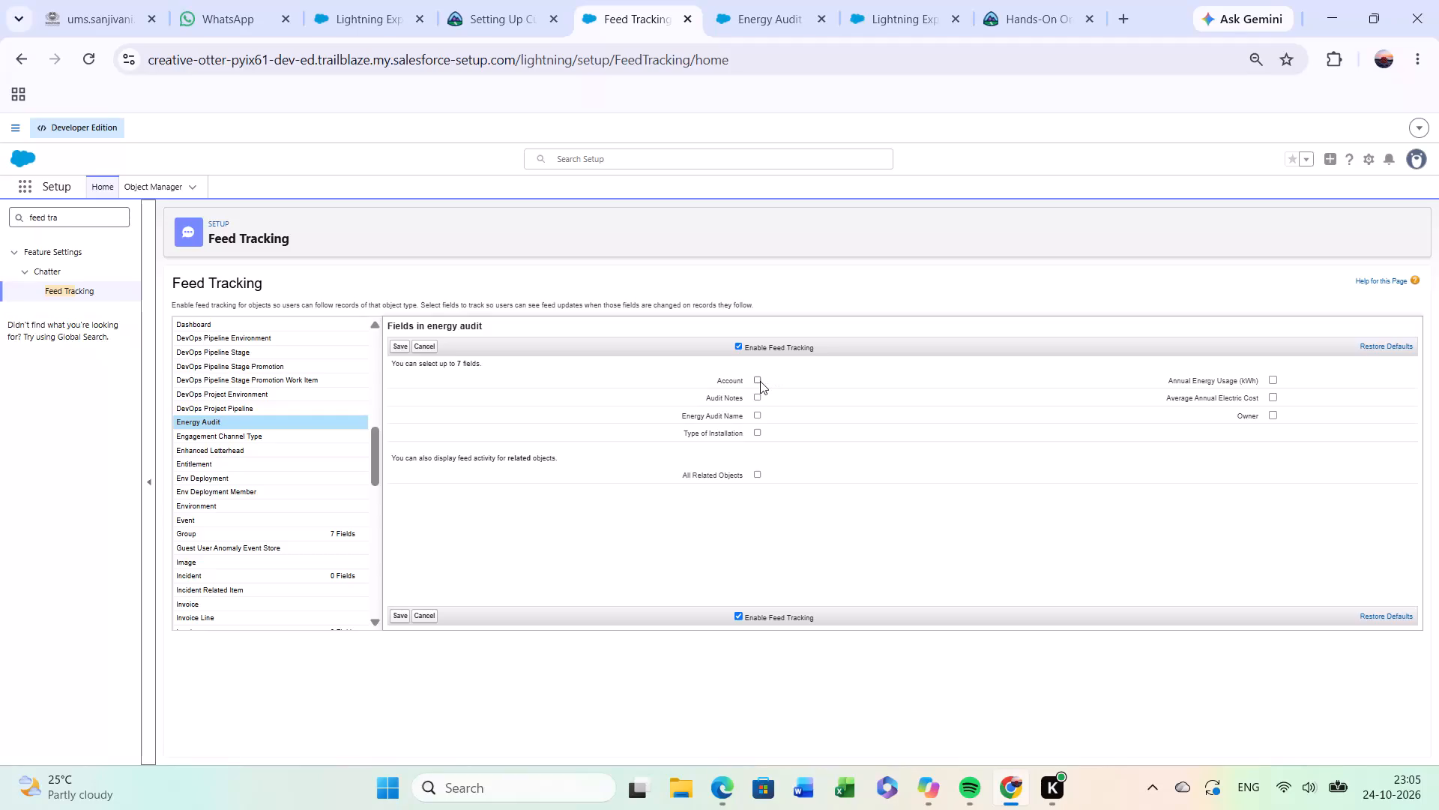
Track Account, Audit Notes, Energy Audit Name, Type of Installation, Annual Energy Usage (kWh) and Average Annual Electric Cost for Energy Audit and save.
left_click(760, 381)
left_click(758, 402)
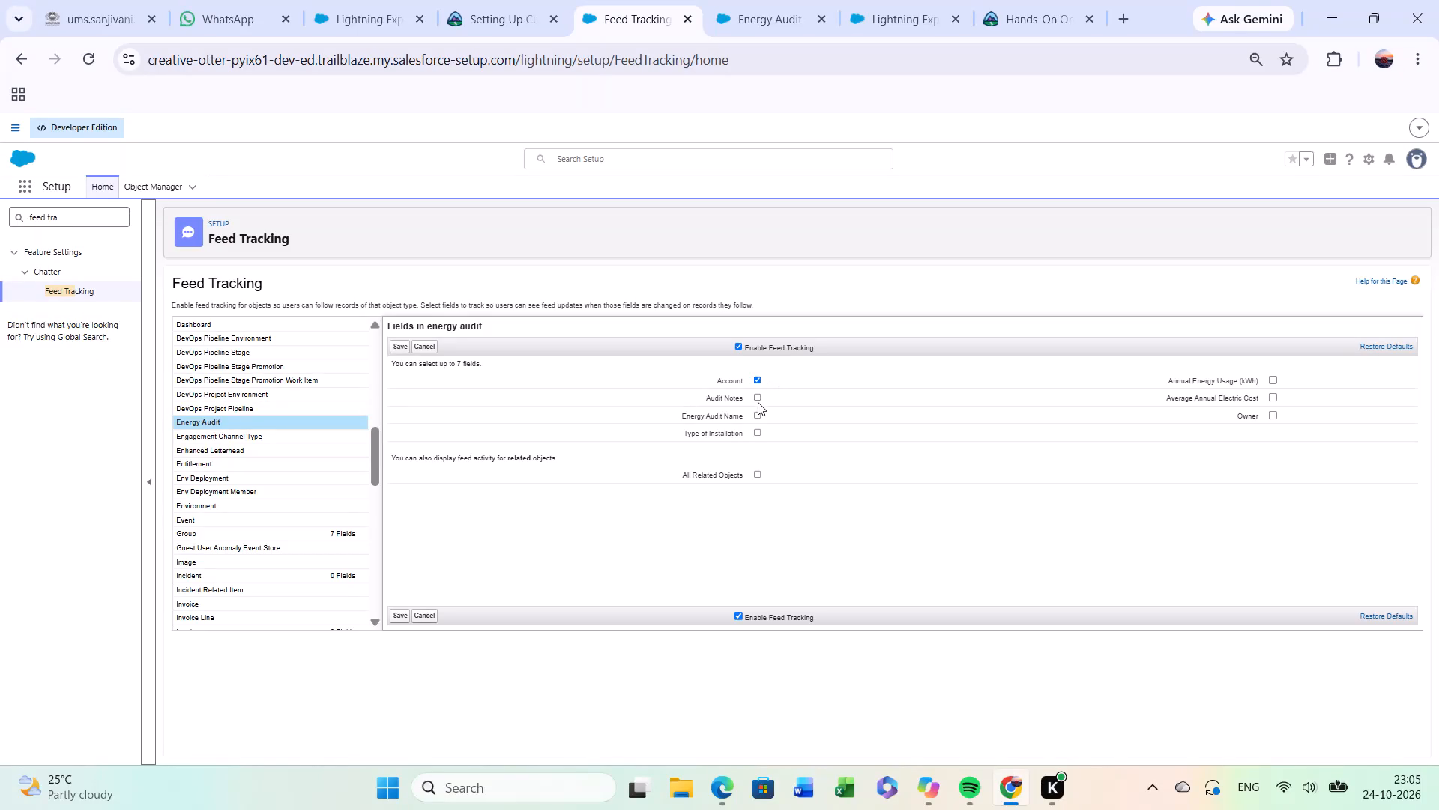
left_click(757, 396)
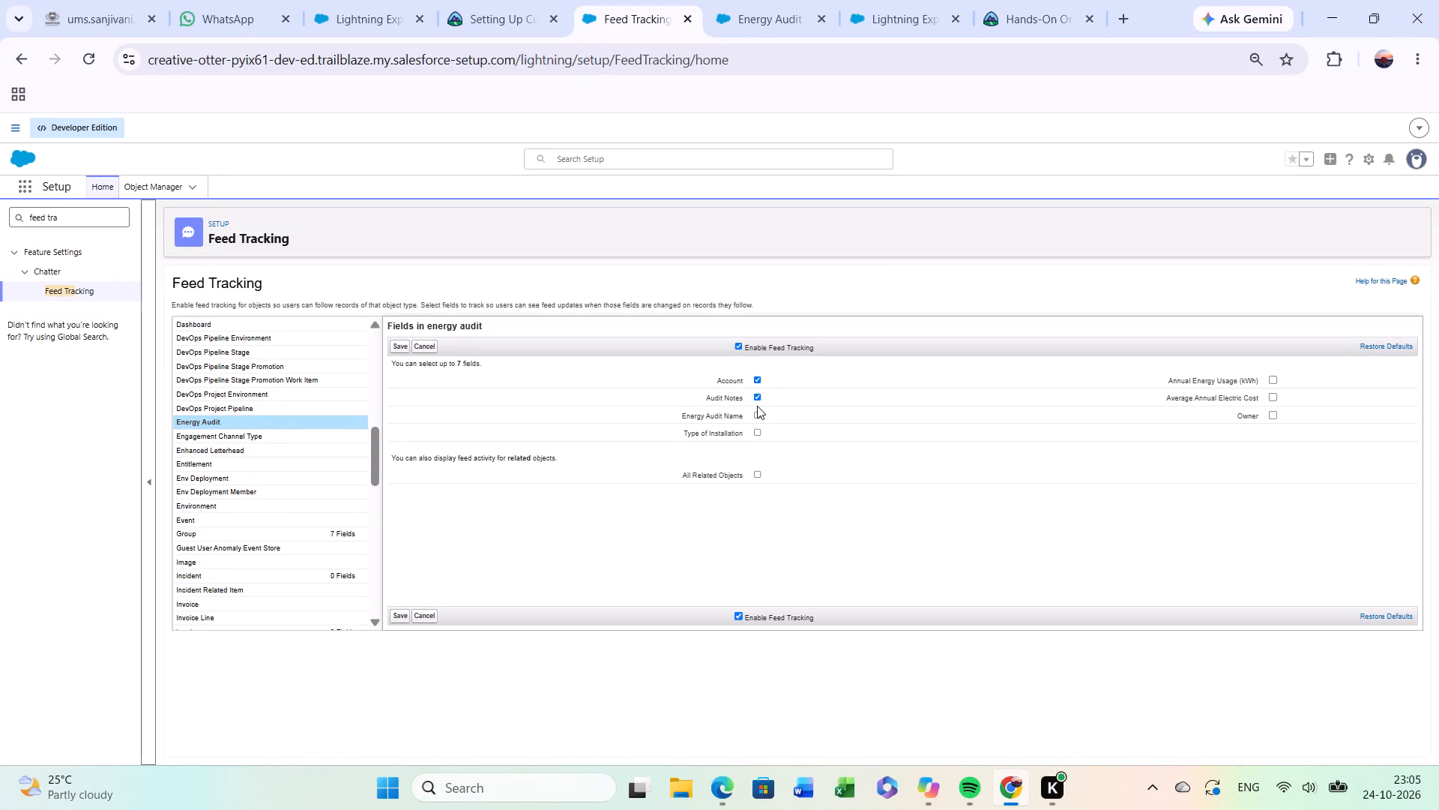
left_click(757, 414)
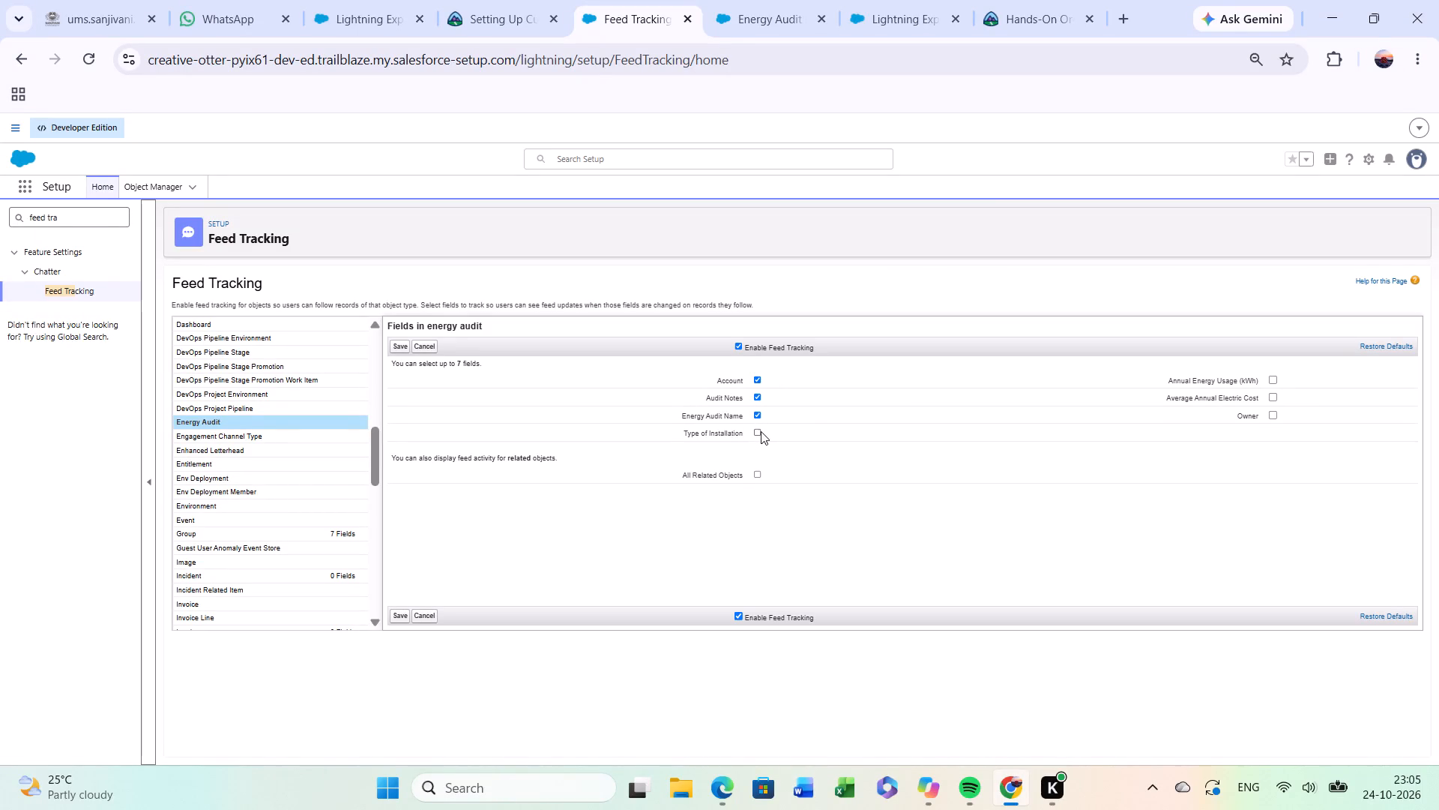
left_click(755, 430)
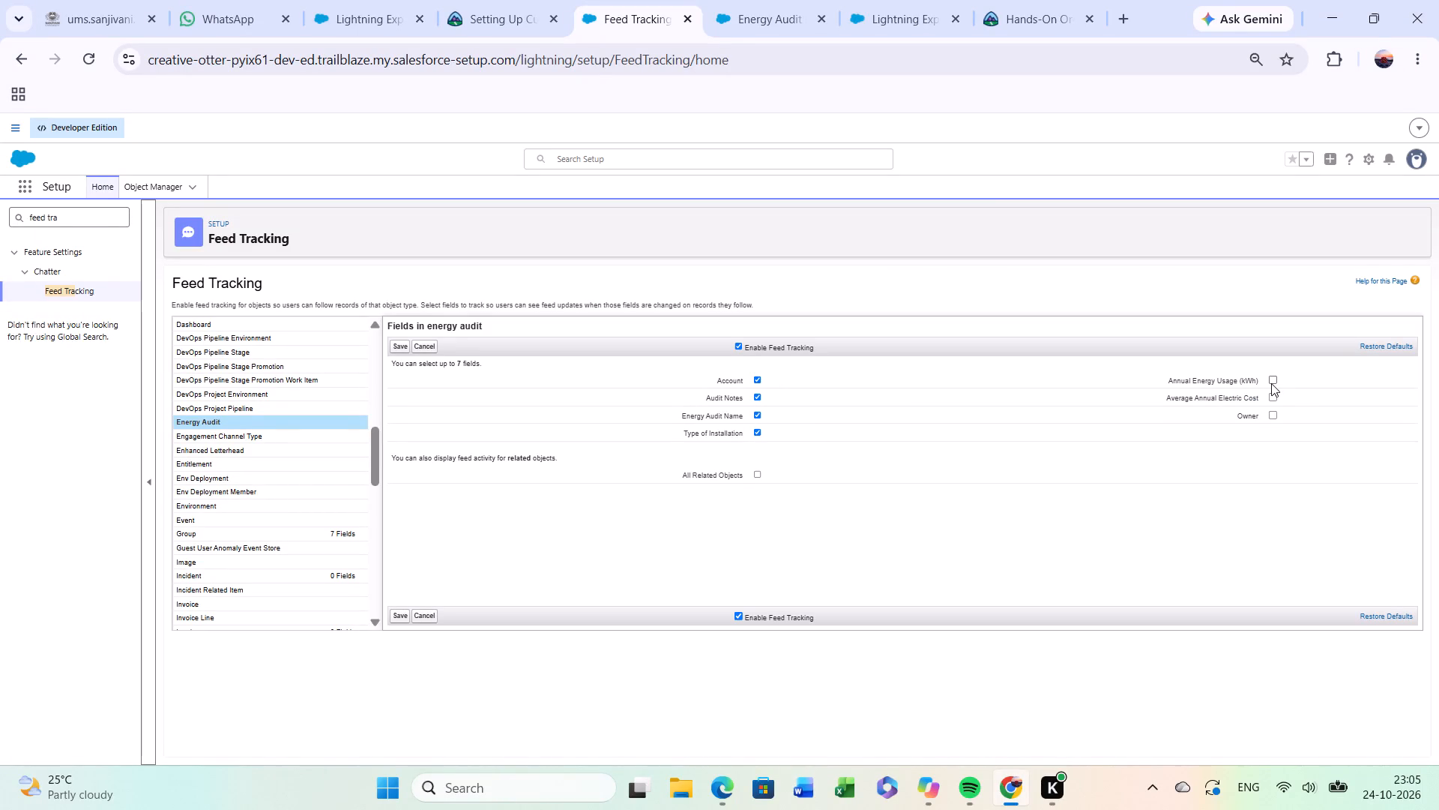
left_click(1273, 382)
left_click(1273, 398)
left_click(396, 346)
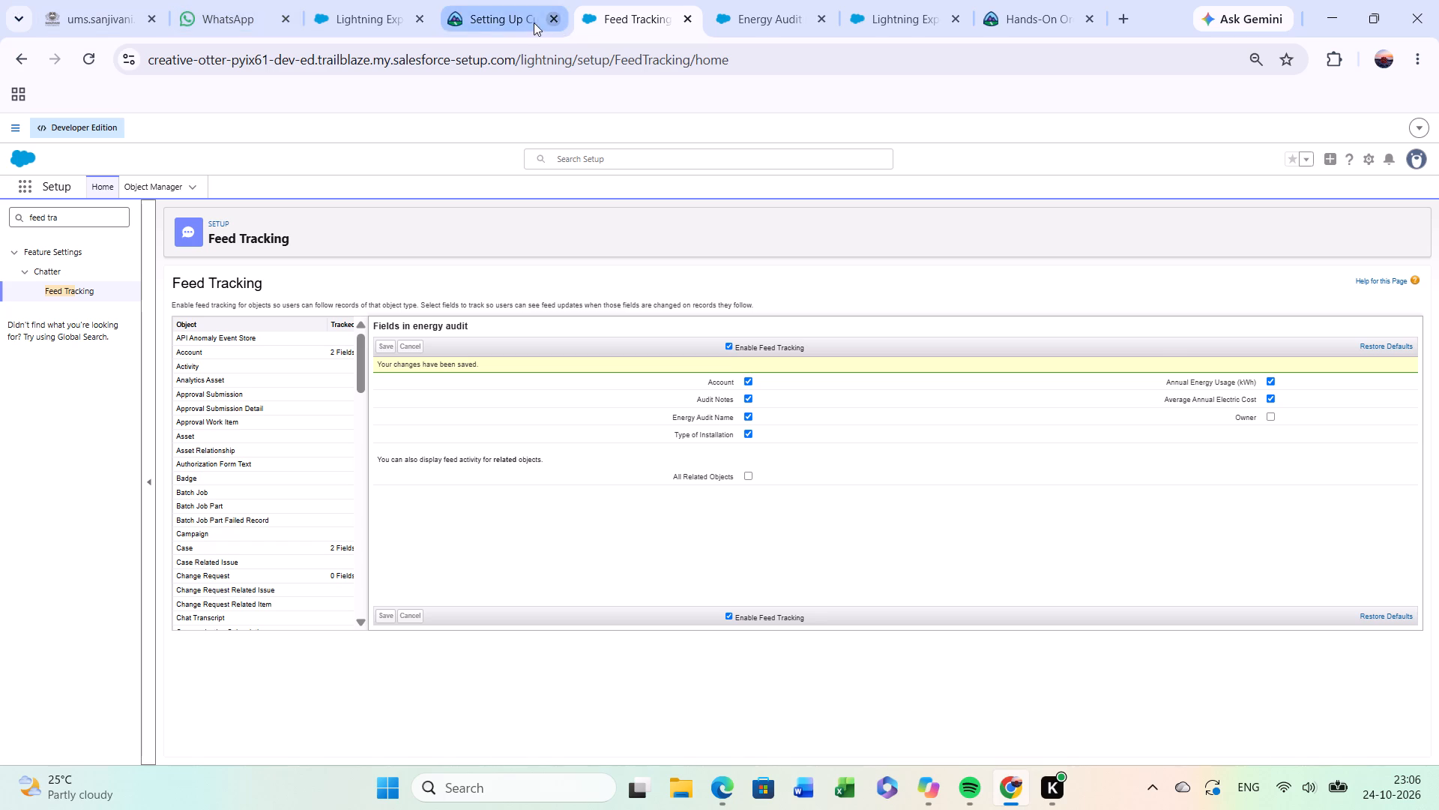
Return to the Trailhead unit on setting up custom objects and submit its hands-on challenge for checking.
left_click(496, 16)
scroll(535, 602, "down", 3)
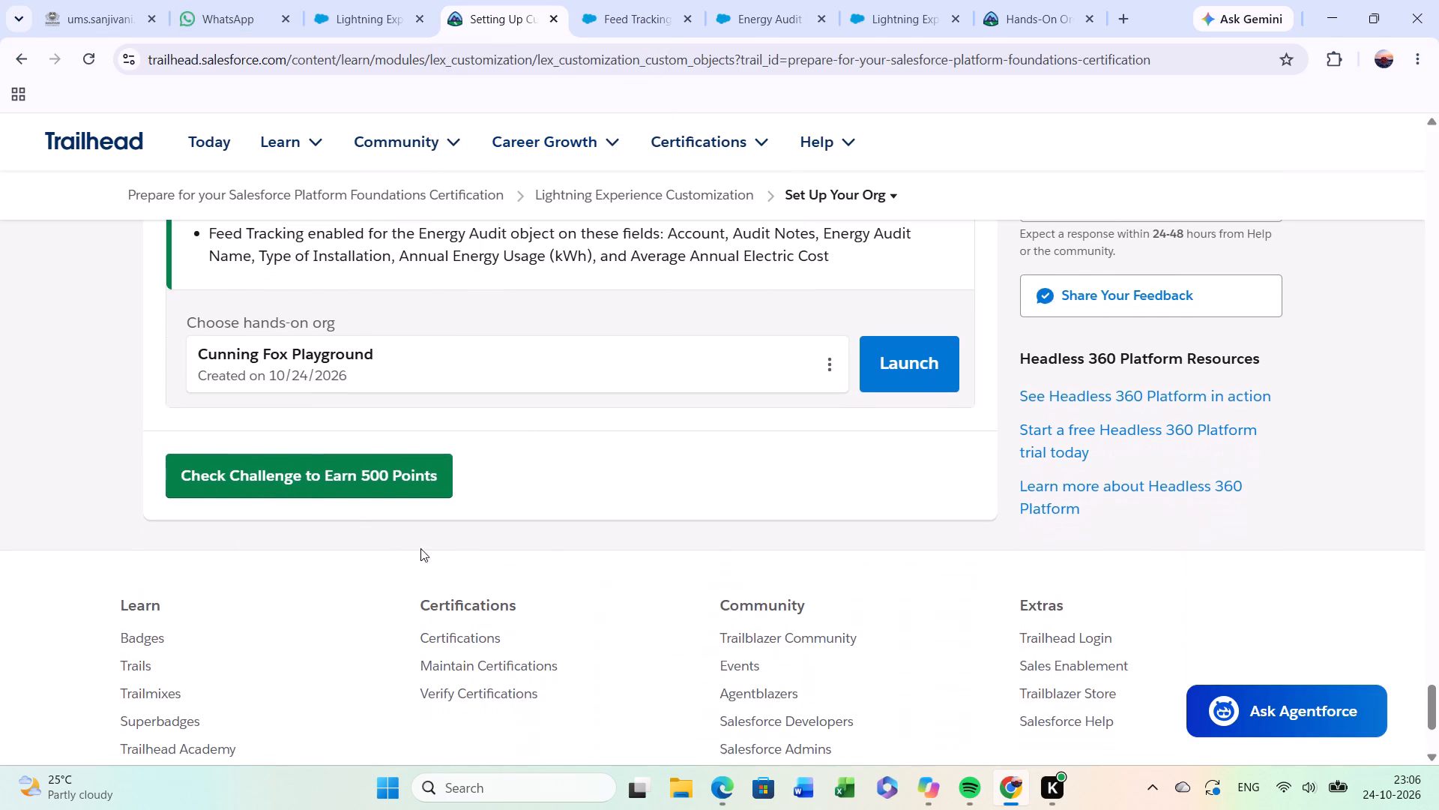
left_click(352, 492)
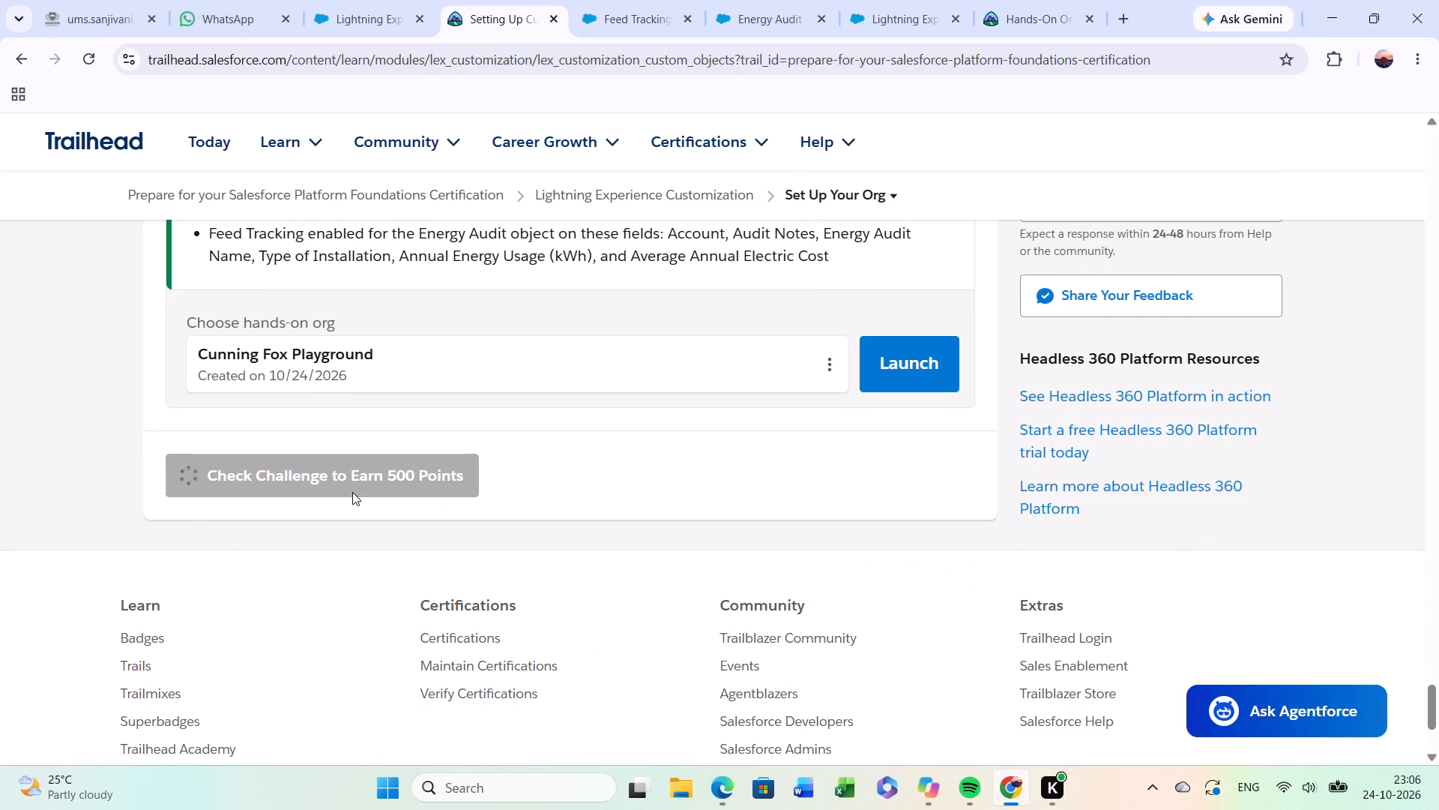